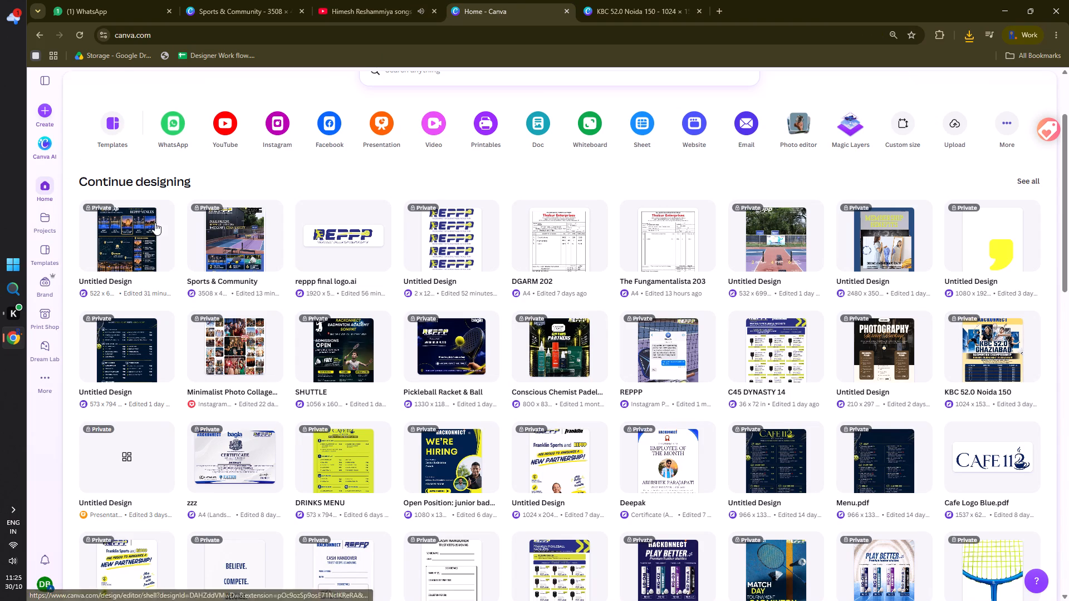
Upload the file "WhatsApp Image 2026-10-30 at 11.24.32 AM" from the Desktop folder.
scroll(312, 229, up, 3)
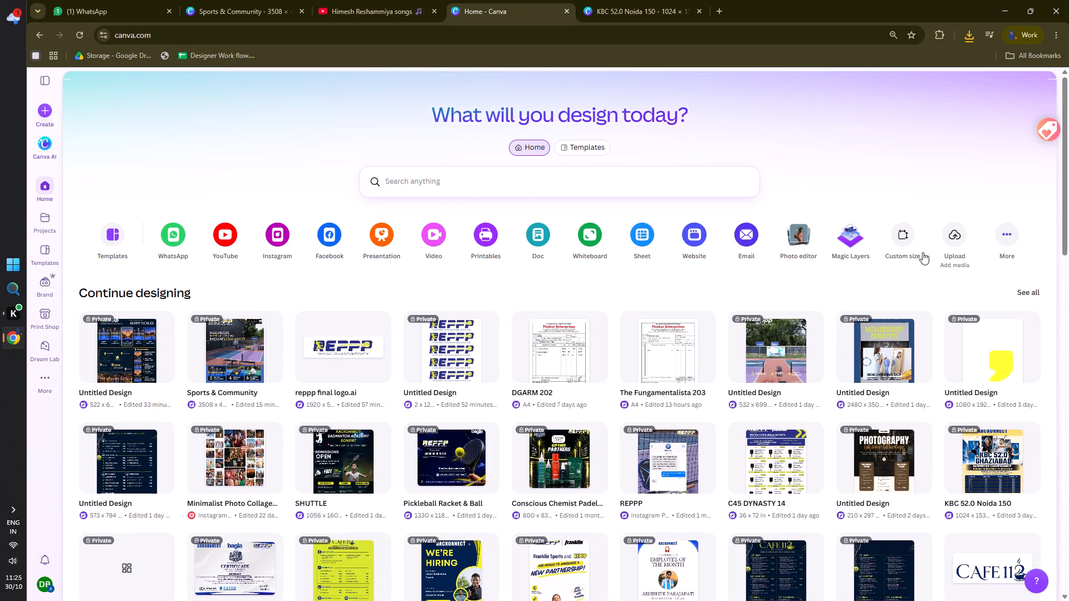
click(952, 237)
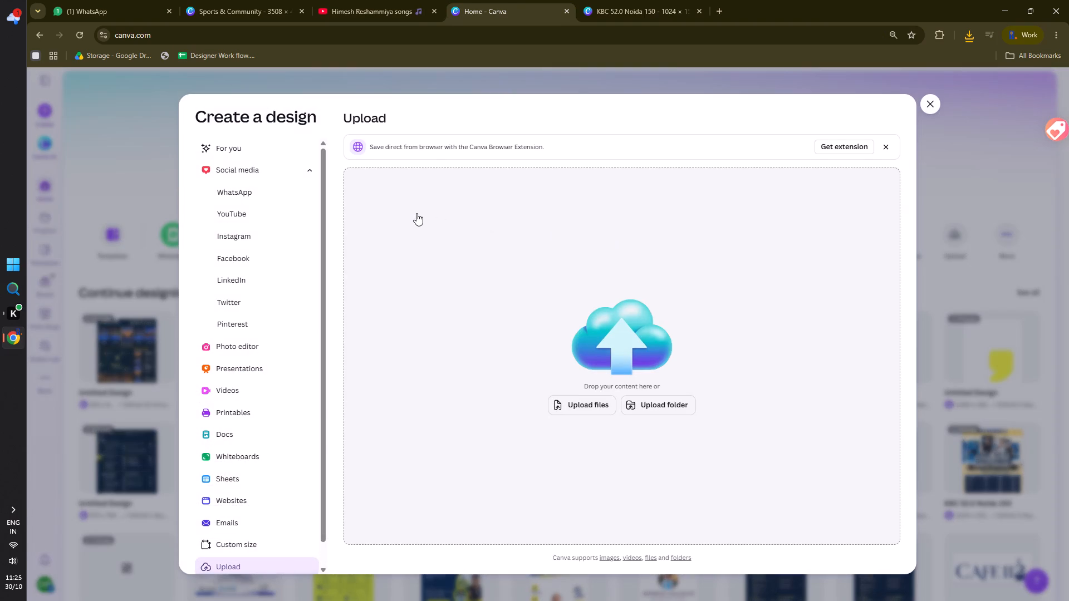
click(454, 228)
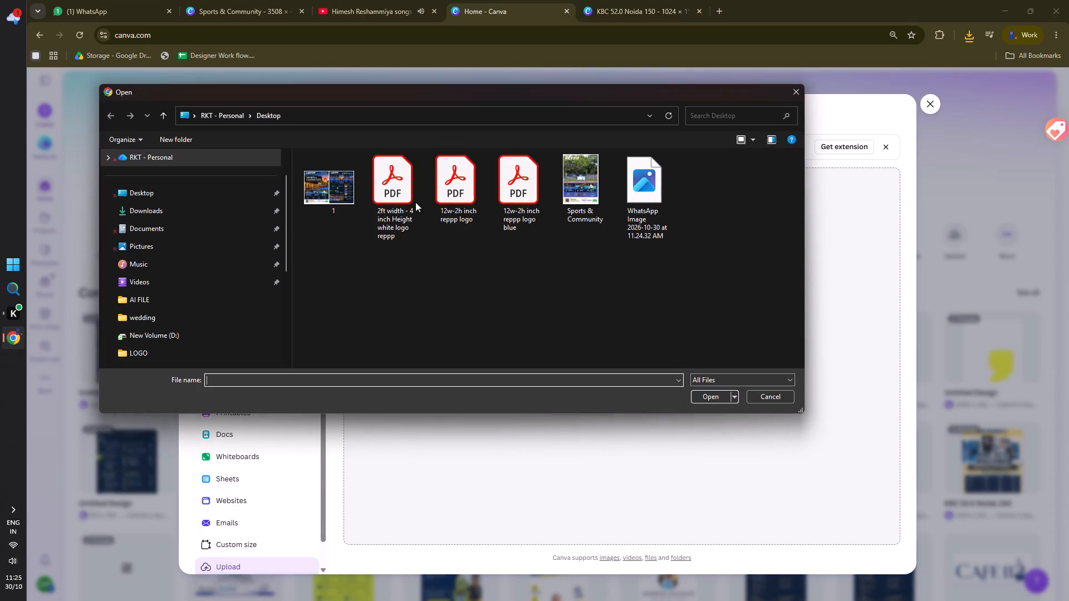
click(649, 200)
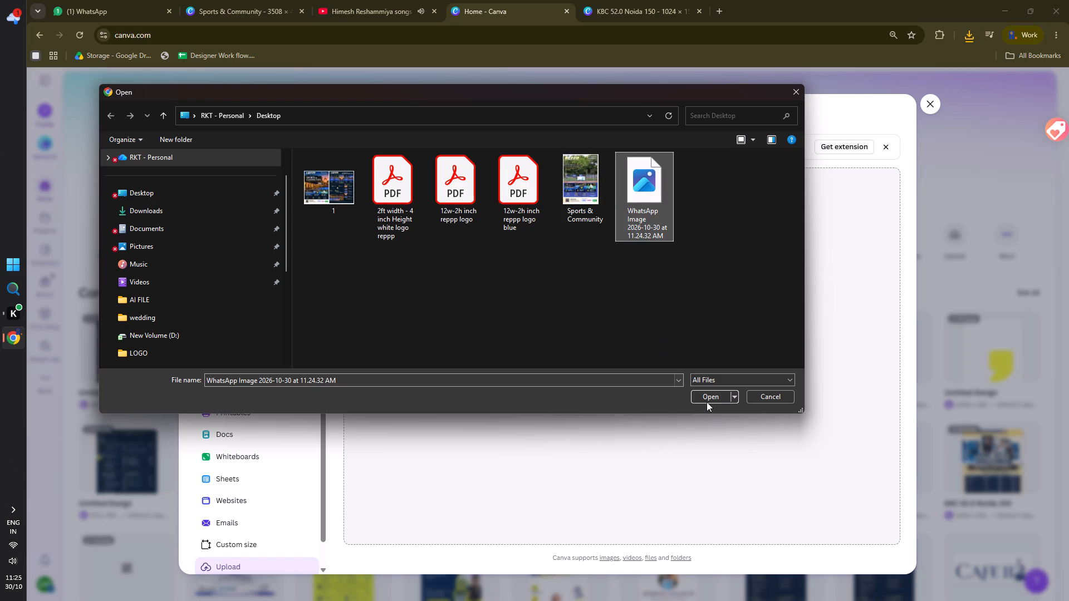
click(711, 398)
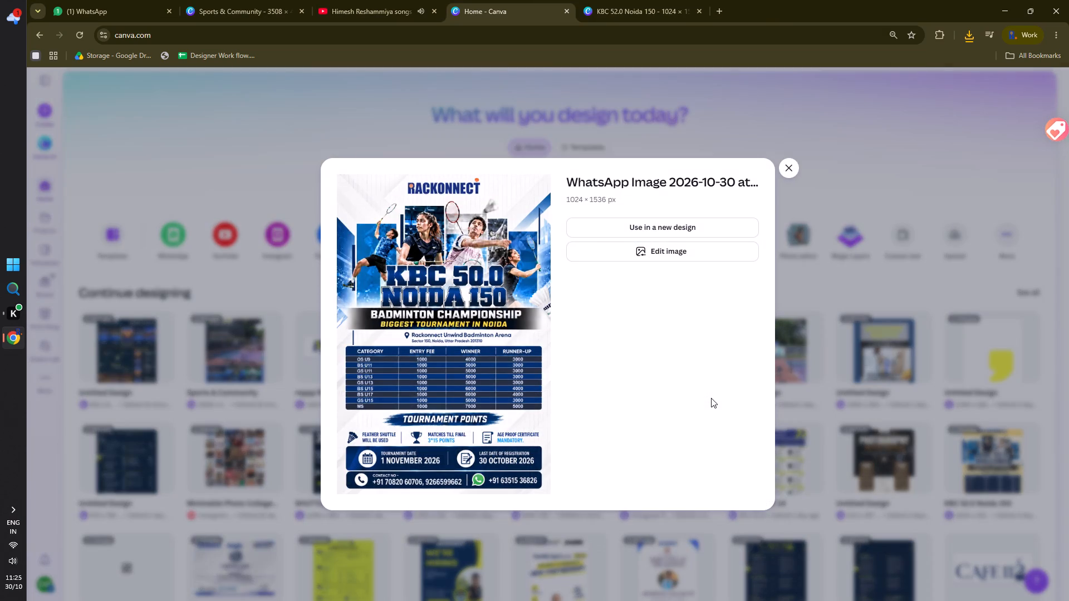
Open the uploaded KBC 50.0 Noida 150 poster for image editing and create a new design from it.
click(692, 253)
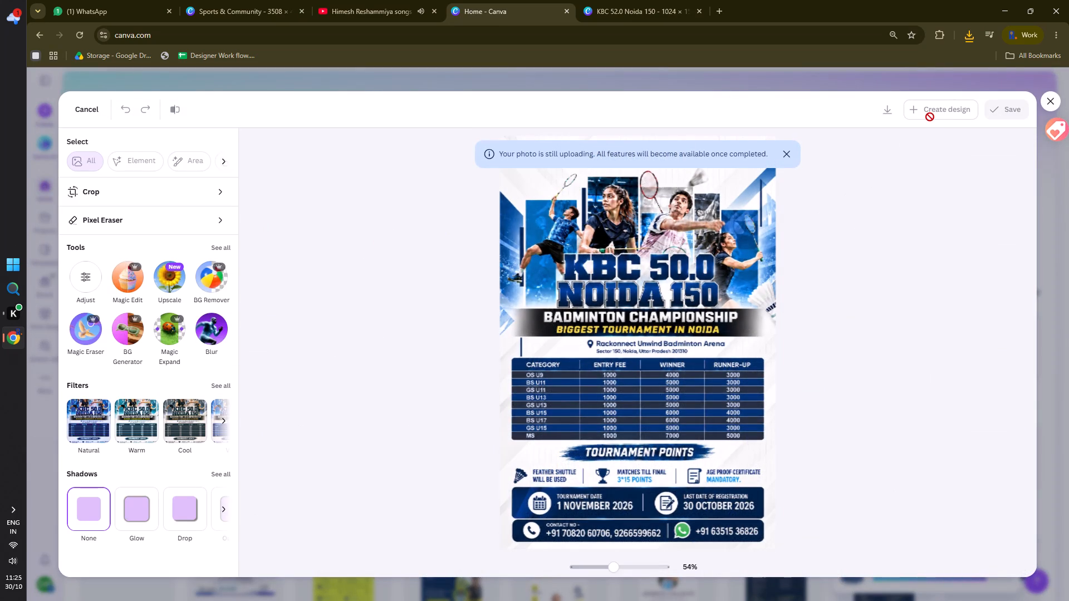
click(921, 111)
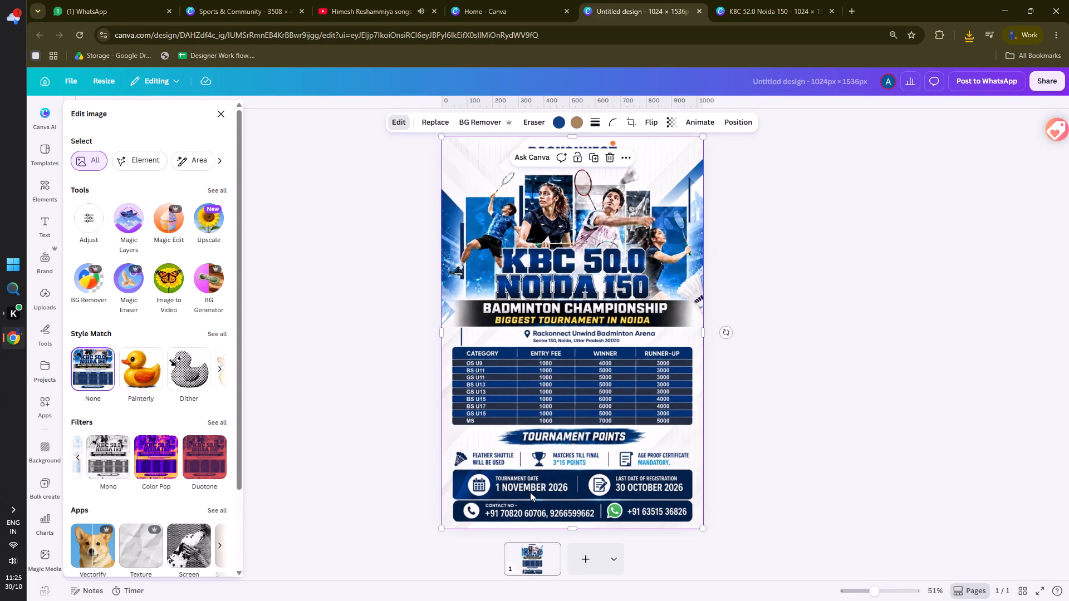
Erase the "1 NOVEMBER 2026" tournament date from the poster using Magic Eraser with a brush size of 9.
ctrl+scroll(530, 492, up, 4)
ctrl+scroll(467, 499, up, 1)
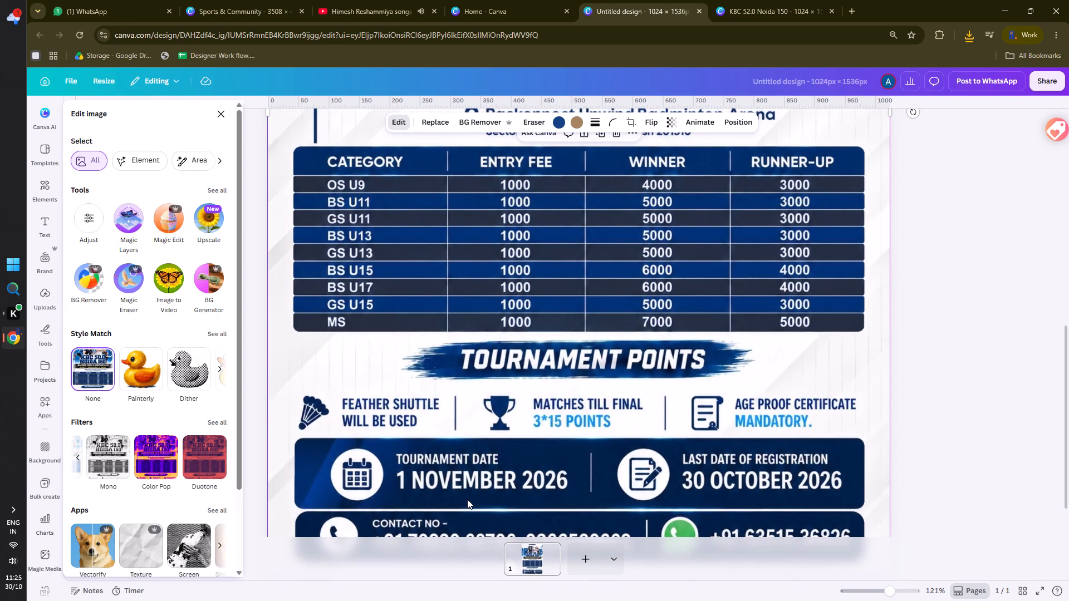
scroll(467, 499, up, 1)
scroll(467, 499, down, 3)
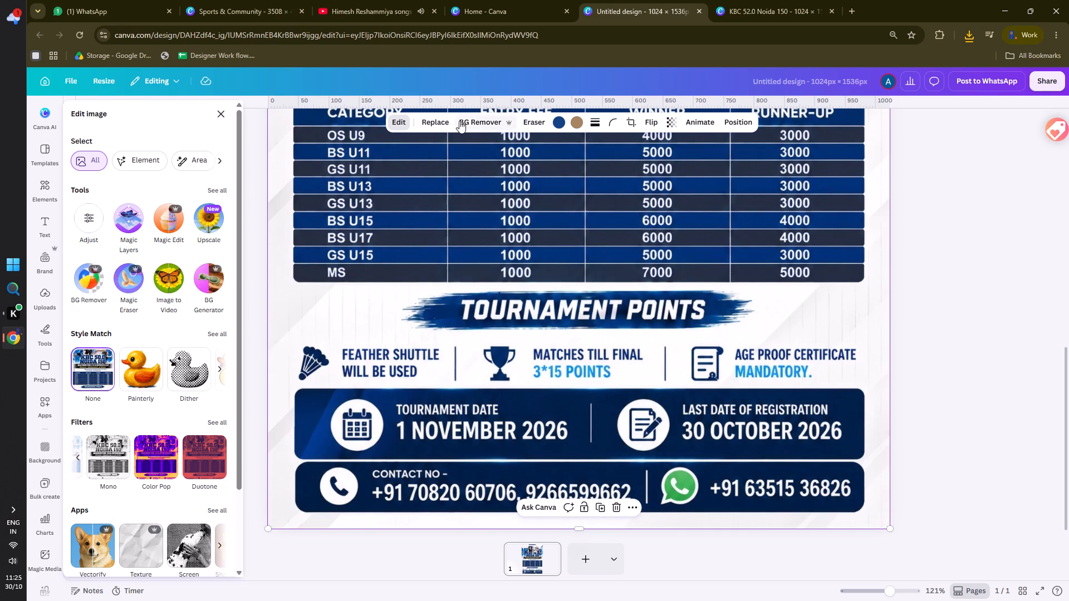
click(532, 119)
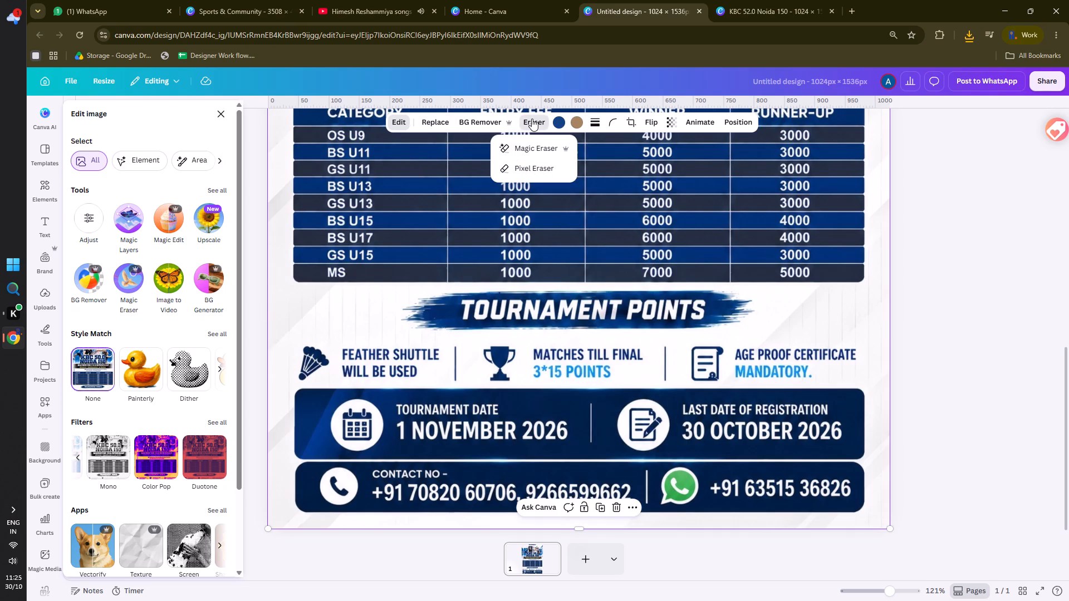
click(534, 147)
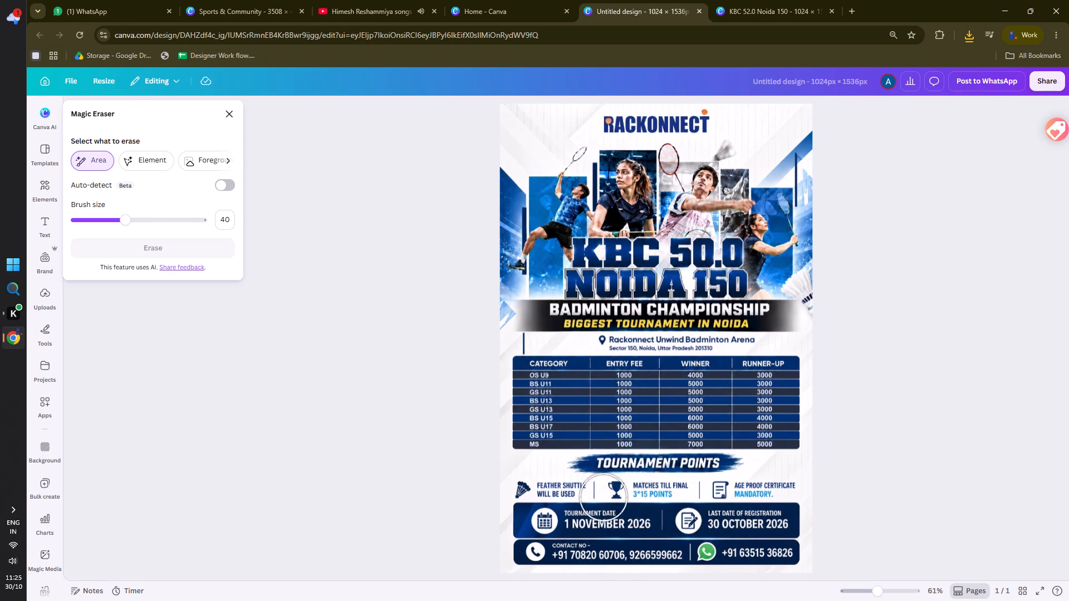
ctrl+scroll(617, 528, up, 5)
ctrl+scroll(600, 503, down, 1)
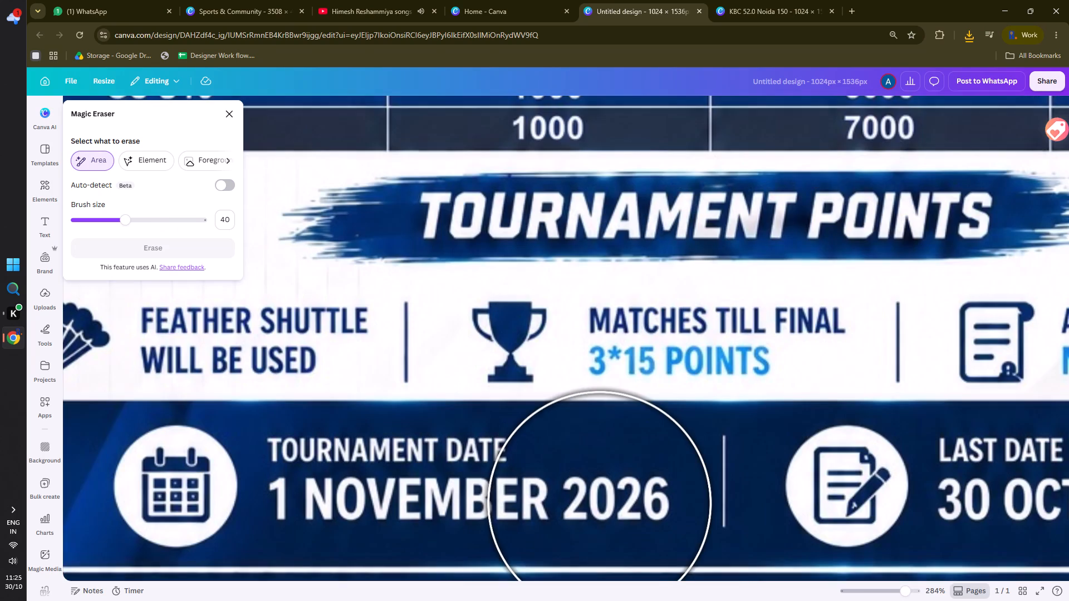
drag(125, 223, 86, 224)
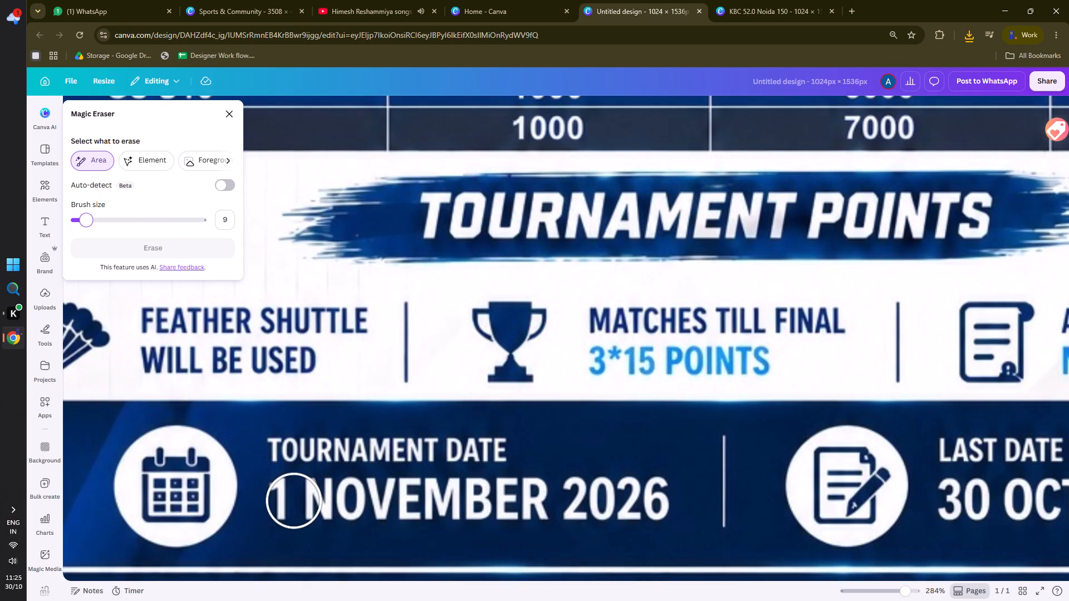
drag(284, 498, 288, 500)
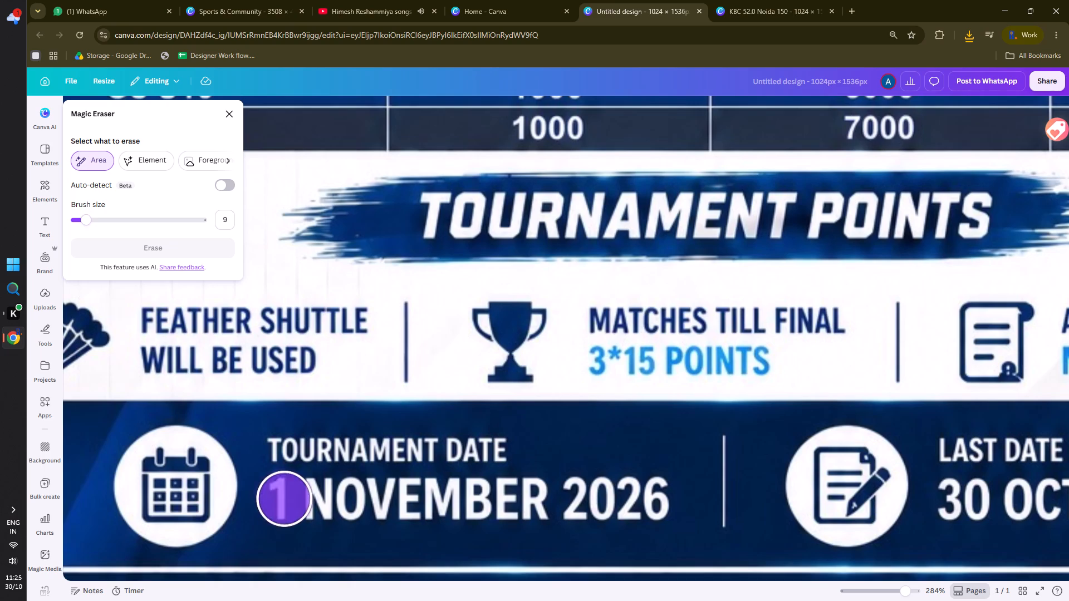
drag(288, 500, 410, 499)
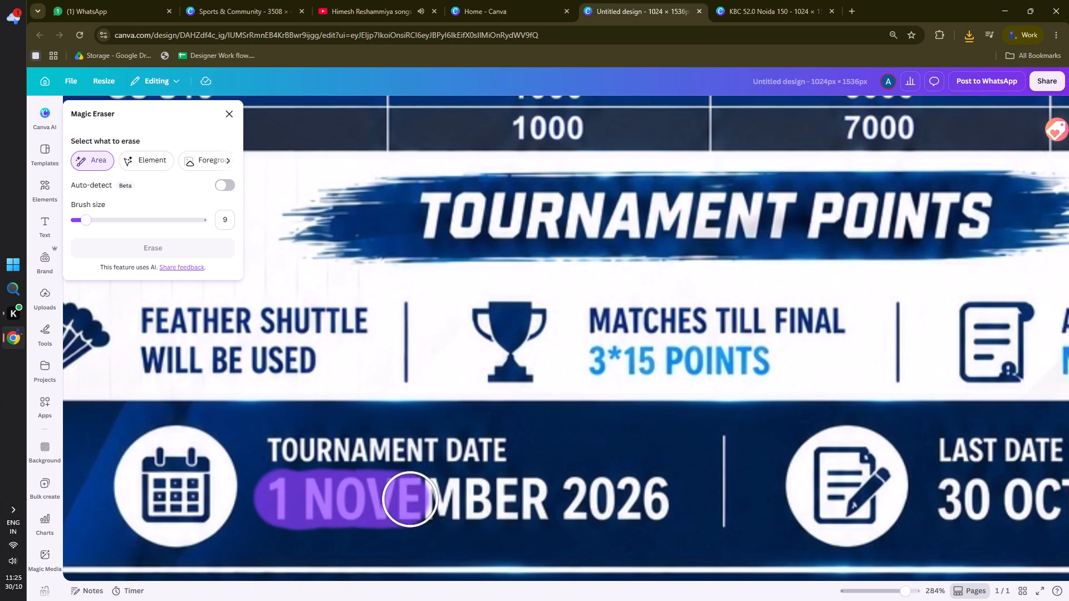
drag(410, 499, 558, 502)
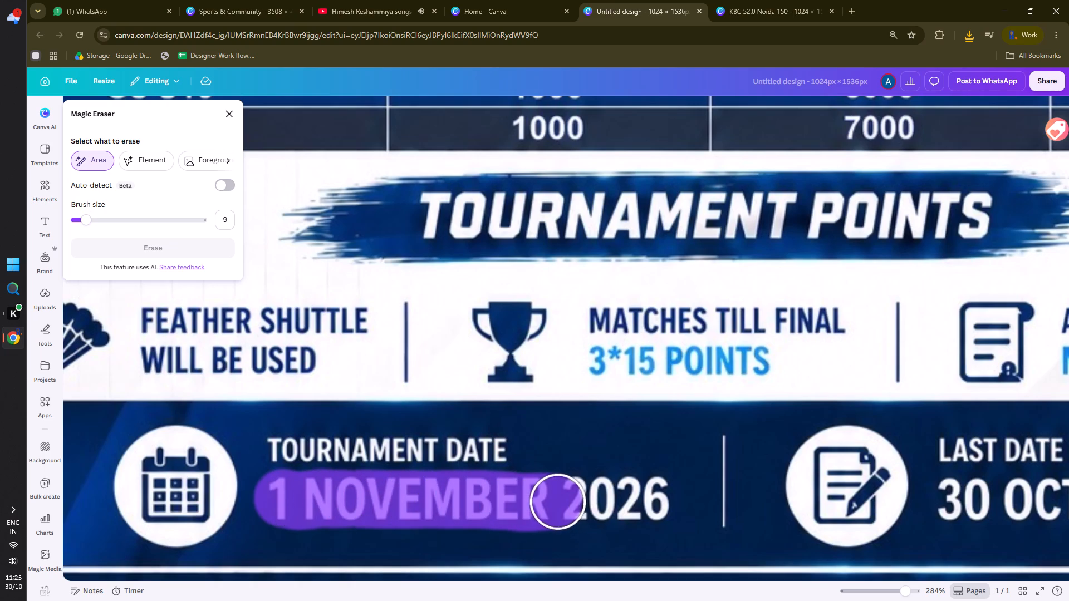
drag(558, 502, 658, 496)
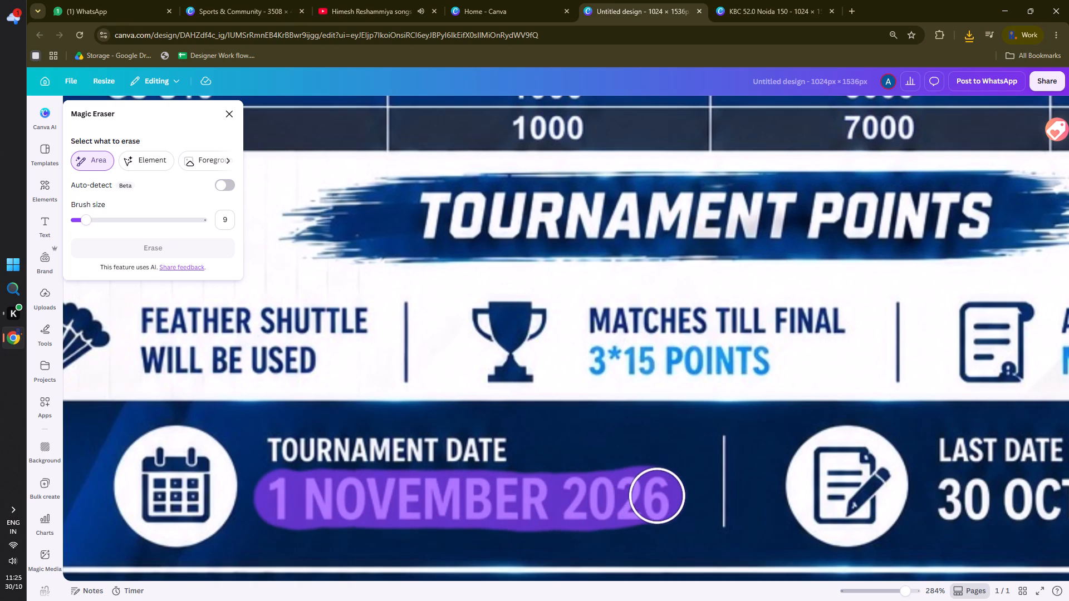
drag(658, 496, 659, 496)
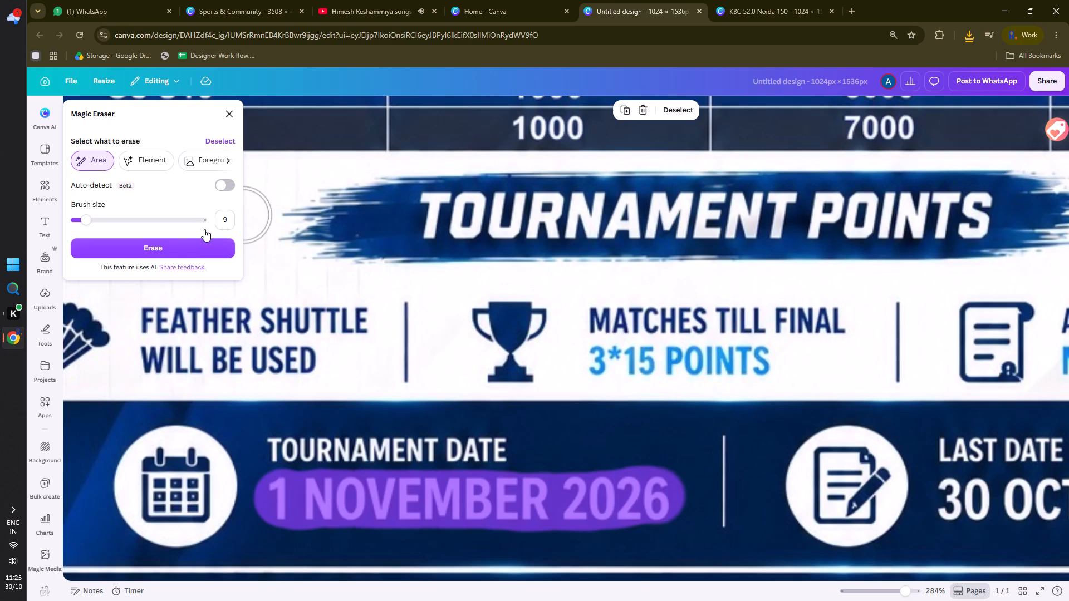
click(178, 243)
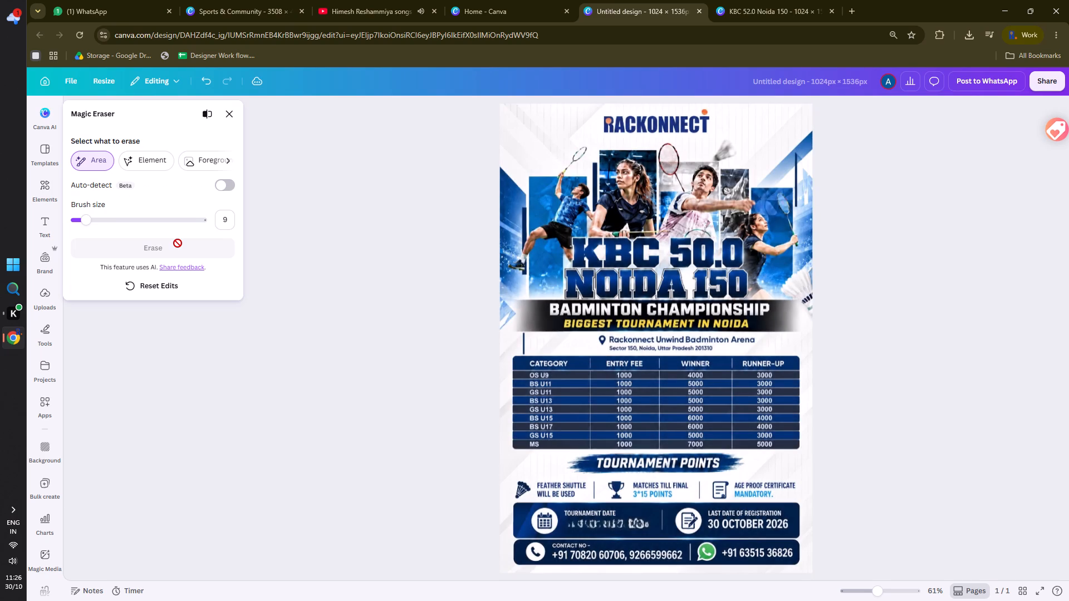
Erase the smudged remnants beneath the TOURNAMENT DATE label with another Magic Eraser pass and close the eraser.
ctrl+scroll(640, 540, up, 4)
scroll(640, 540, down, 1)
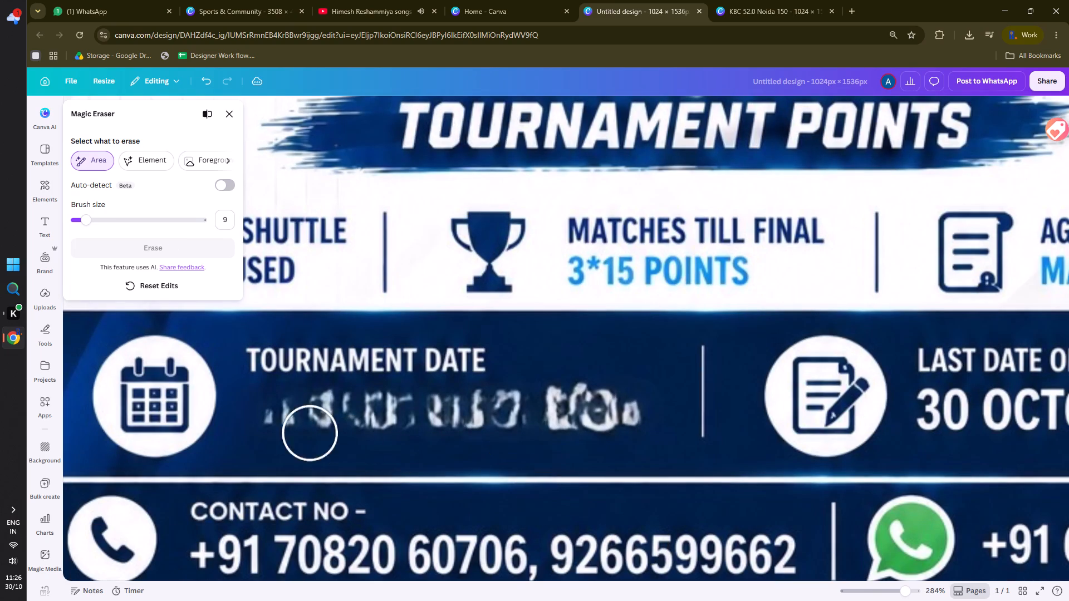
drag(280, 411, 557, 413)
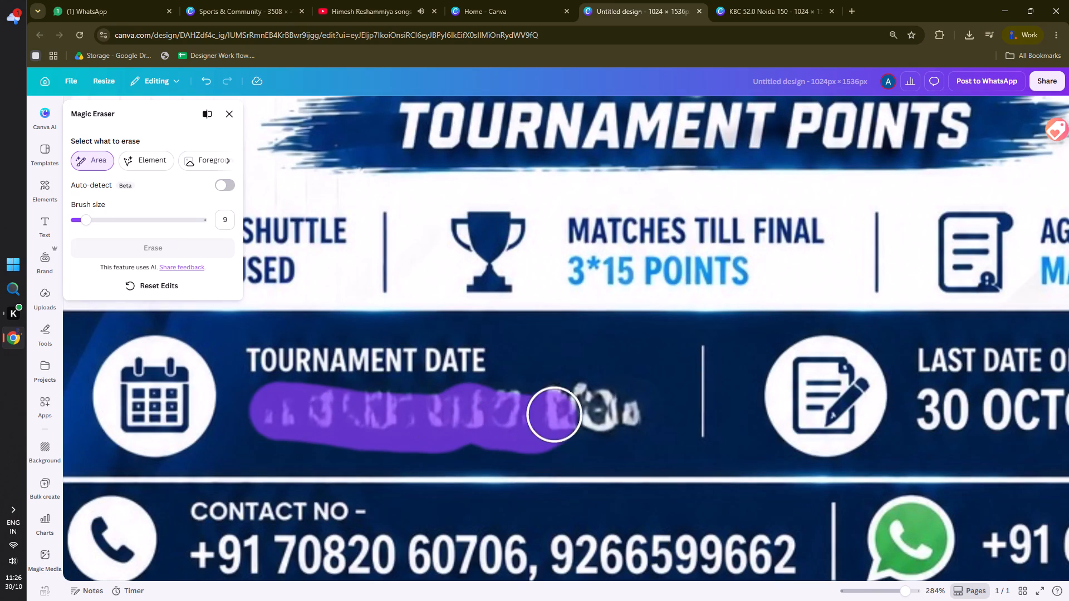
drag(557, 413, 428, 416)
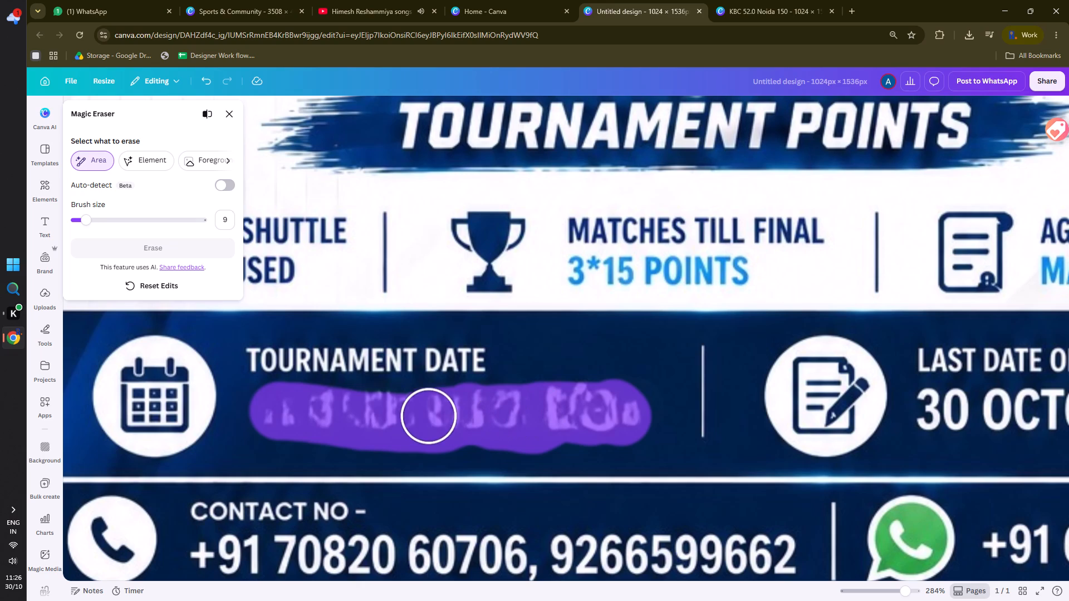
drag(428, 416, 298, 417)
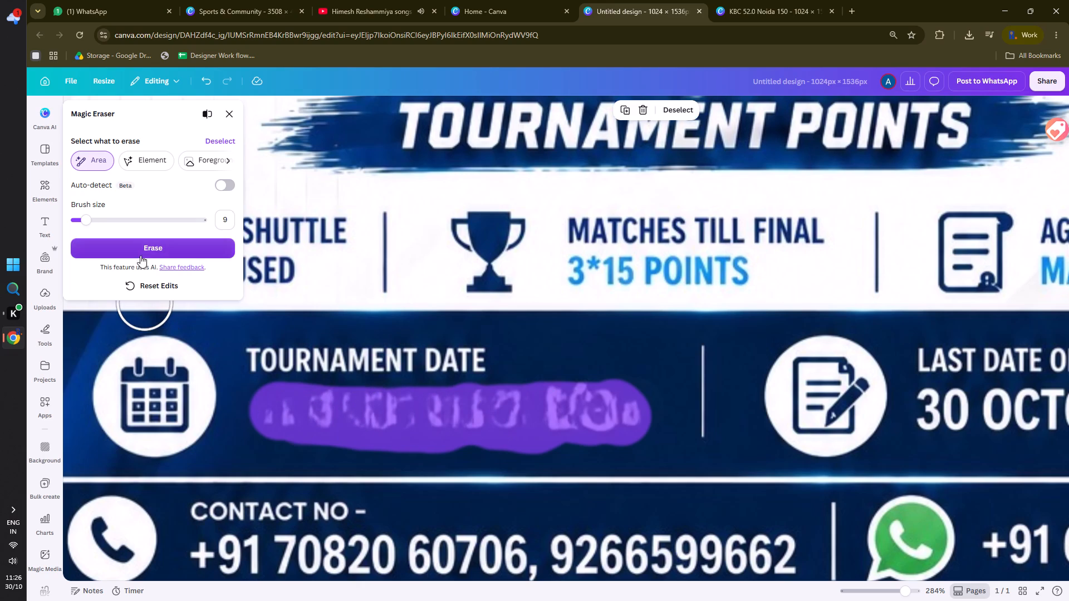
click(140, 243)
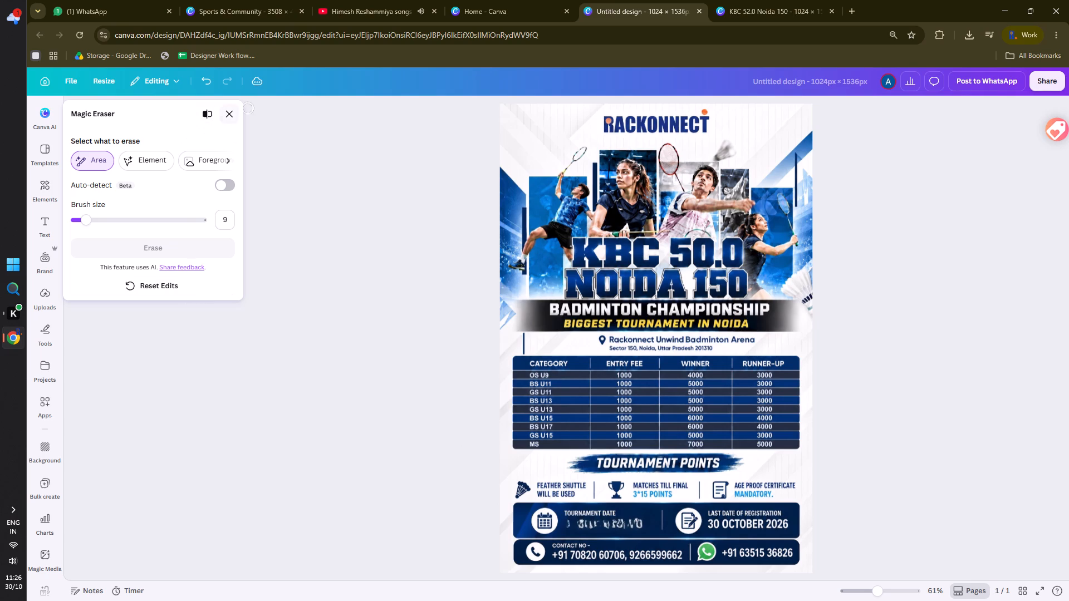
click(225, 118)
Switch from Canva by launching Adobe Photoshop 2026.
click(12, 269)
scroll(461, 515, down, 2)
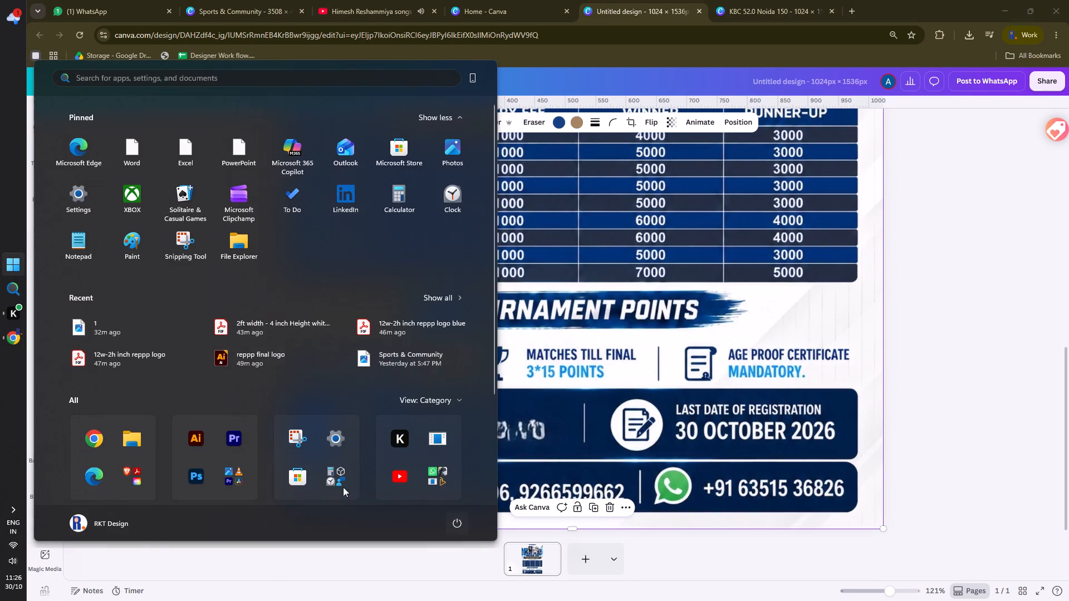
scroll(343, 487, down, 2)
click(200, 351)
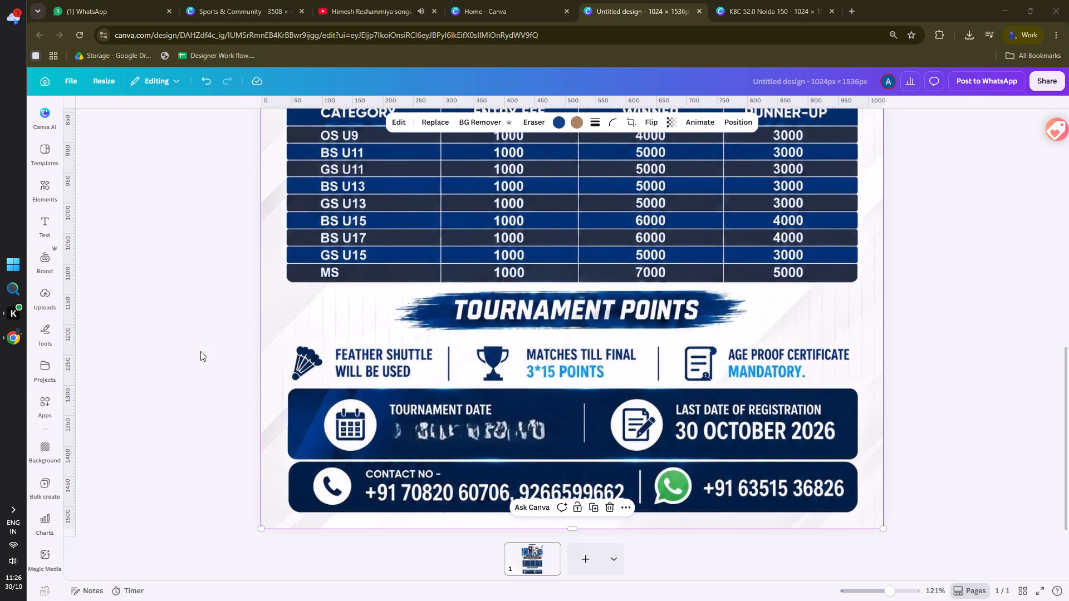
click(523, 310)
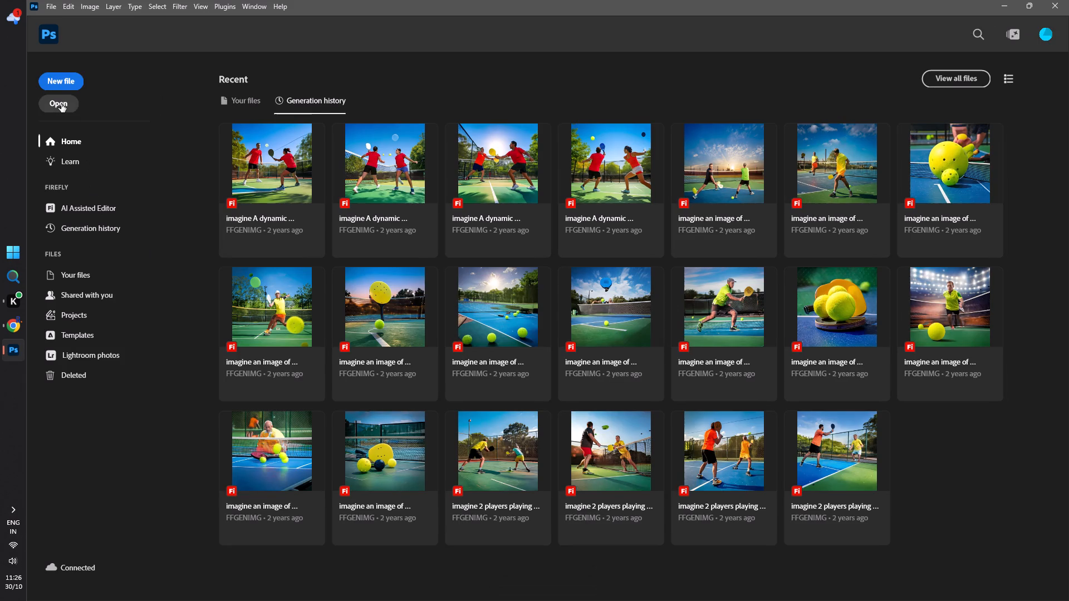
Open the poster file "WhatsApp Image 2026-10-30 at 11.24.32 AM" from the Desktop folder in Photoshop.
click(61, 104)
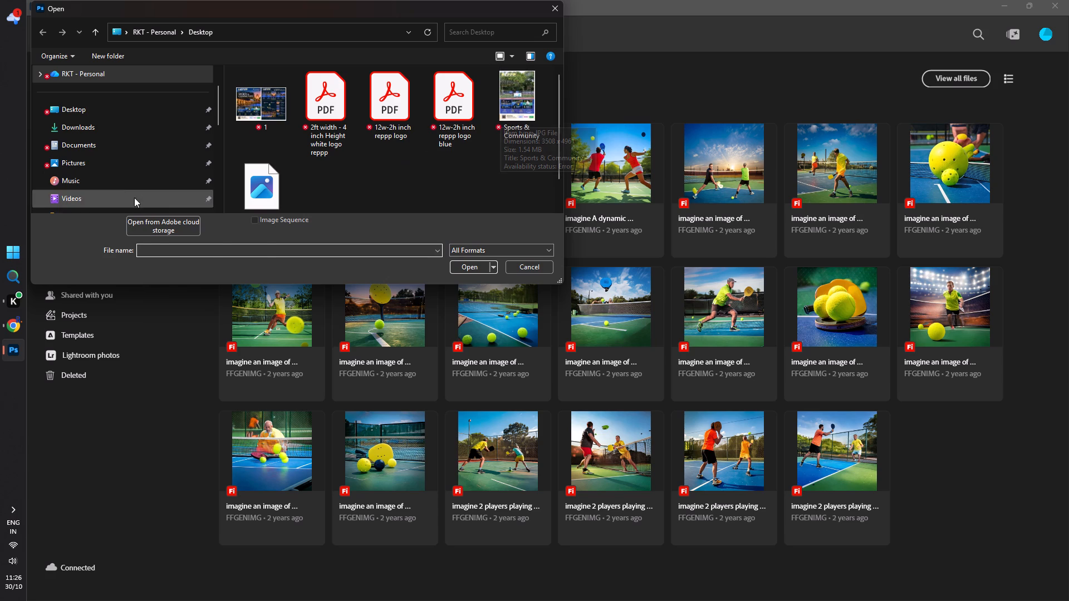
click(268, 175)
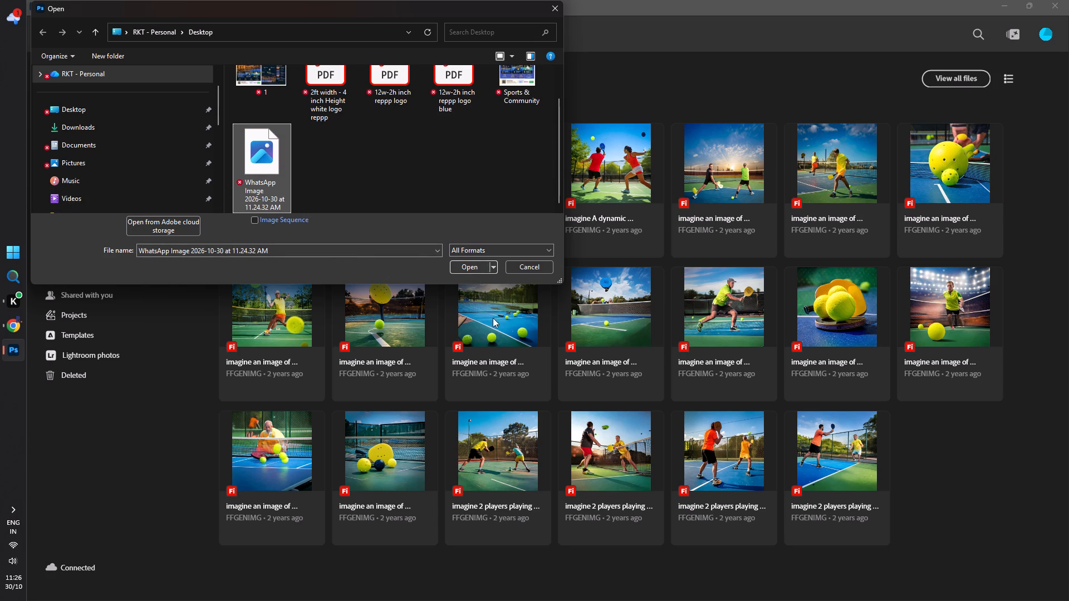
click(464, 272)
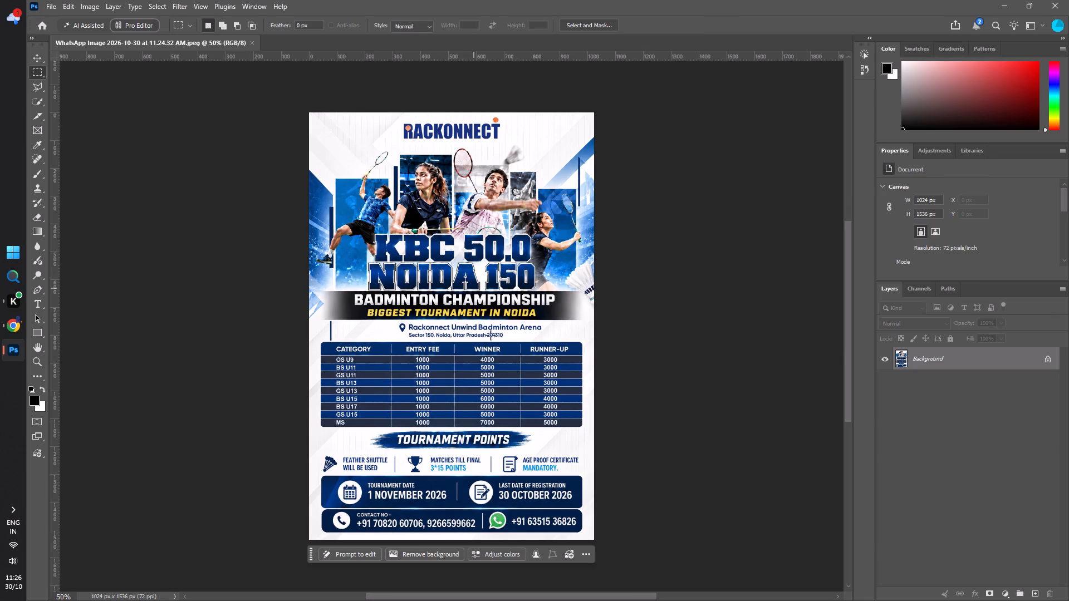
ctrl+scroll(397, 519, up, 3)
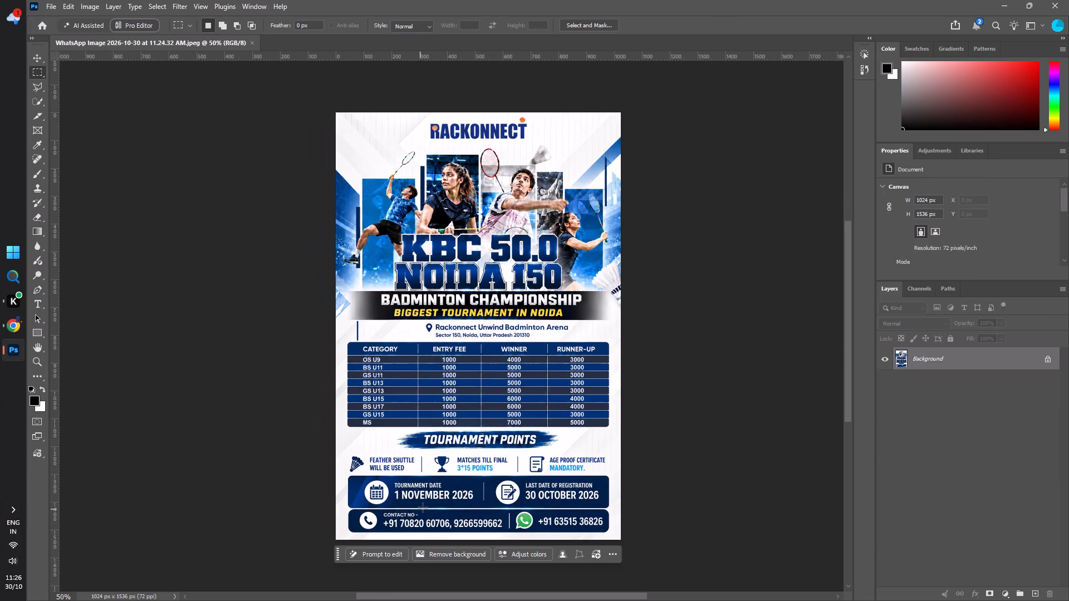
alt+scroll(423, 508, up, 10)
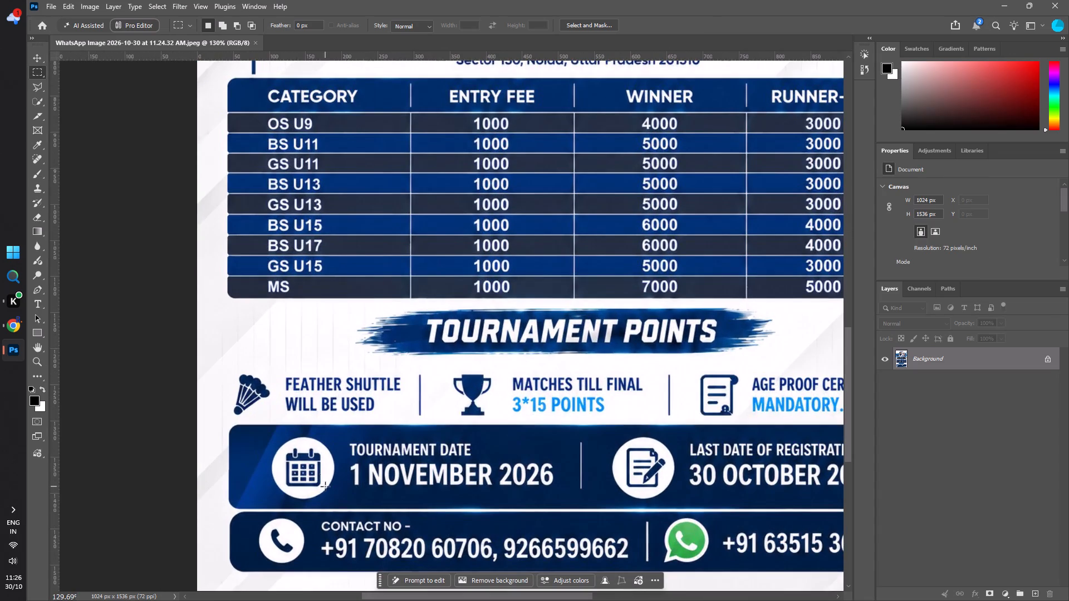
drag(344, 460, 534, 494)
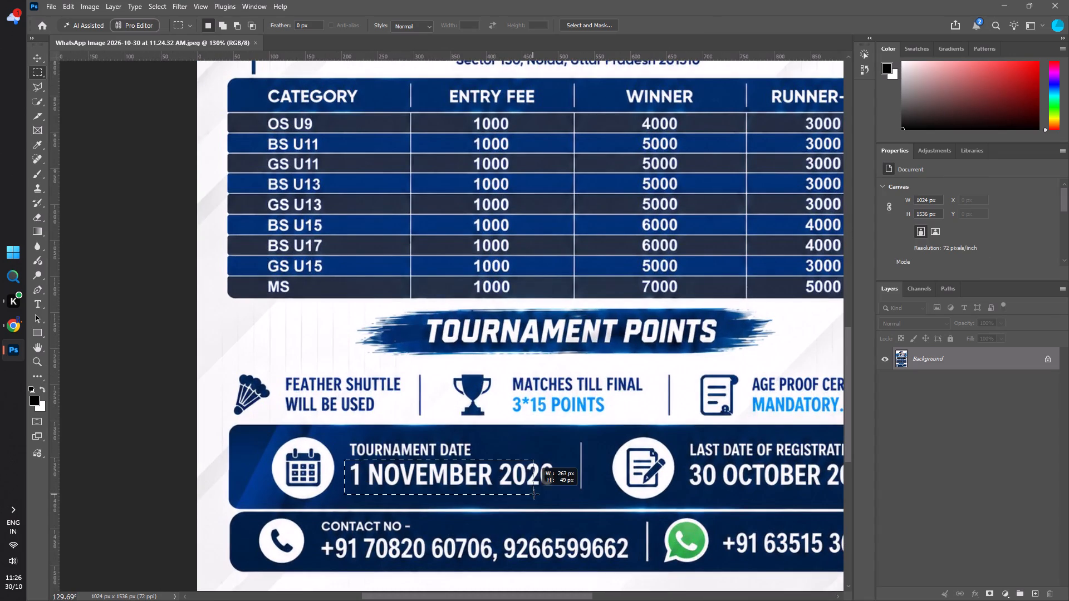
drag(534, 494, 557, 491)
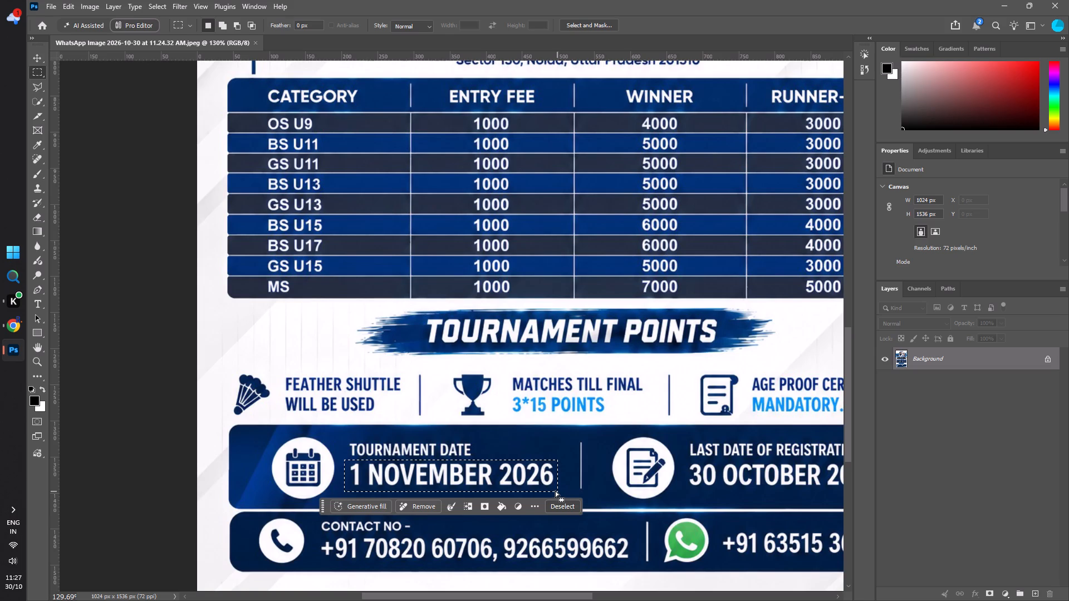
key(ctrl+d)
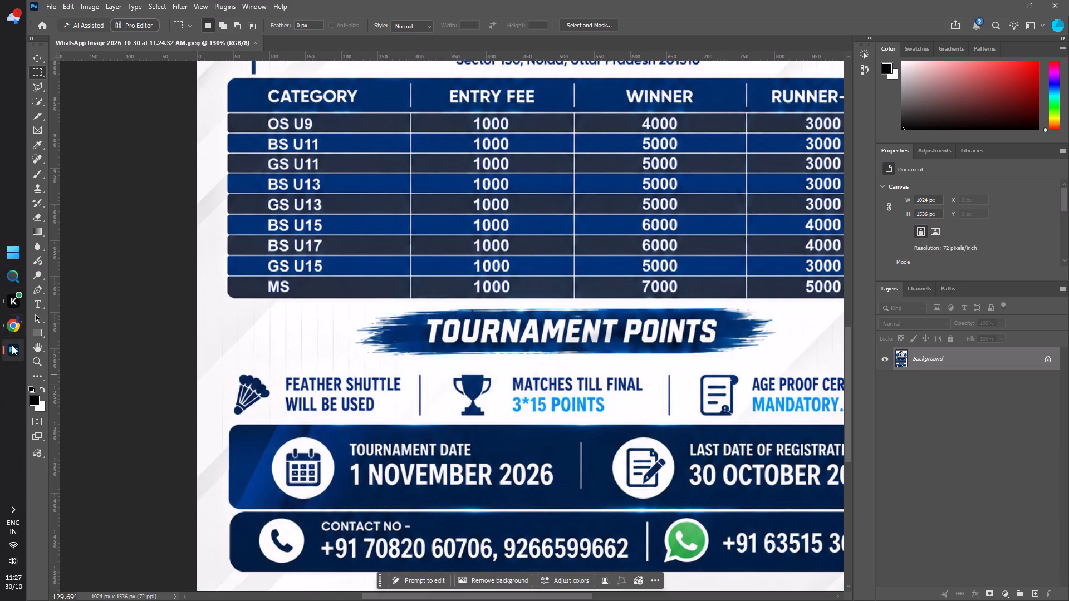
Check the date block of the KBC 52.0 Noida 150 design in Chrome and return to Photoshop.
click(10, 321)
click(772, 6)
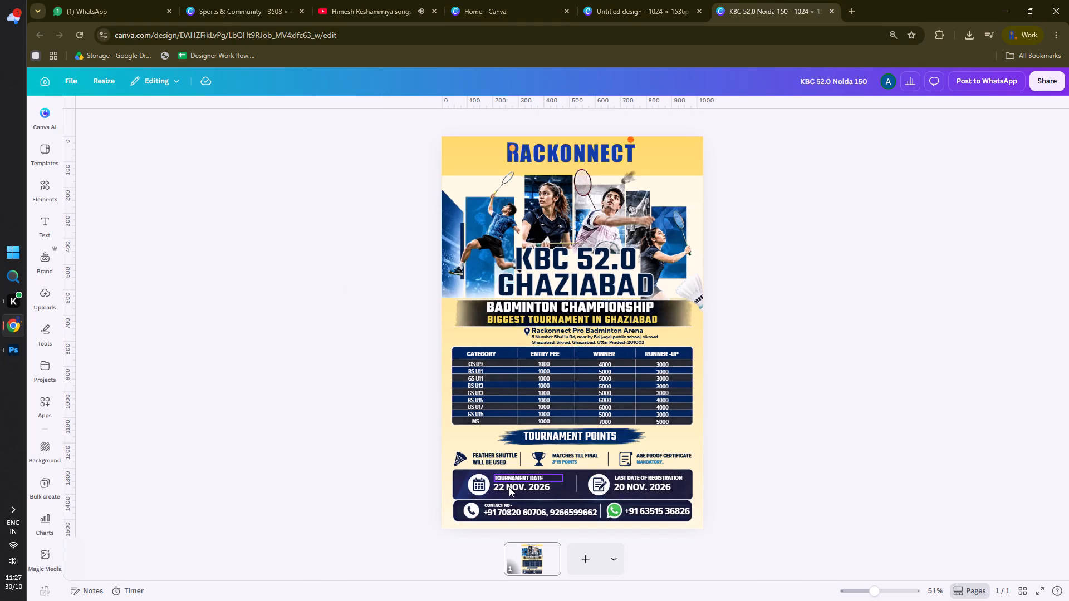
click(5, 347)
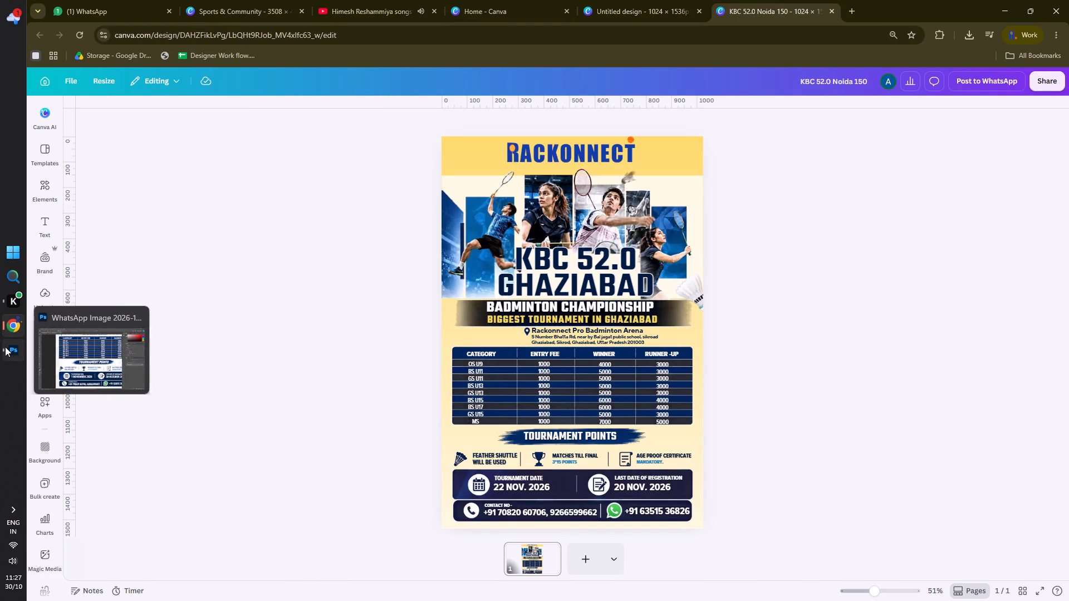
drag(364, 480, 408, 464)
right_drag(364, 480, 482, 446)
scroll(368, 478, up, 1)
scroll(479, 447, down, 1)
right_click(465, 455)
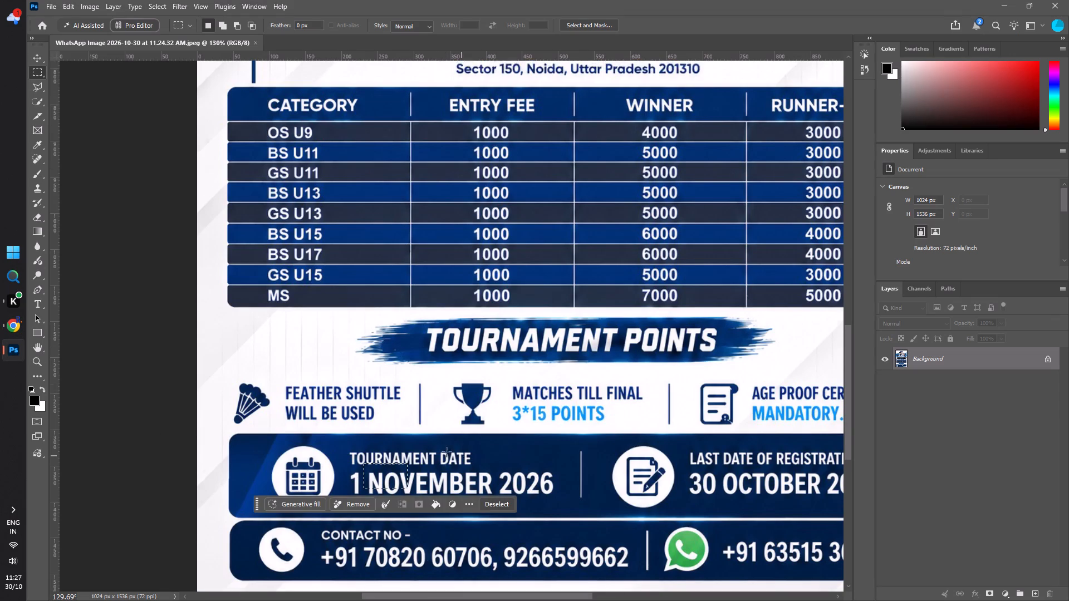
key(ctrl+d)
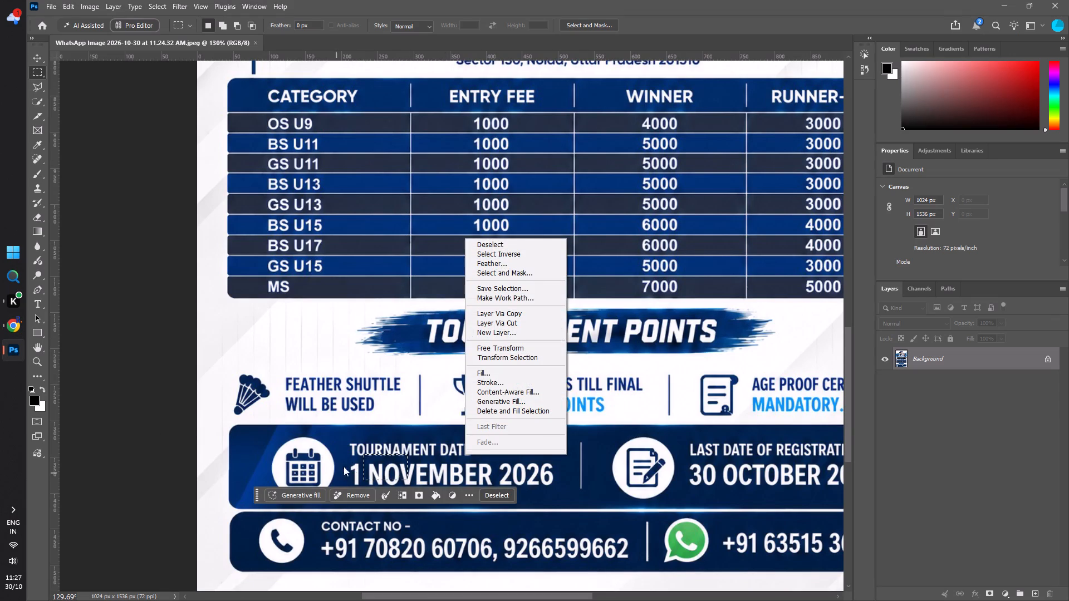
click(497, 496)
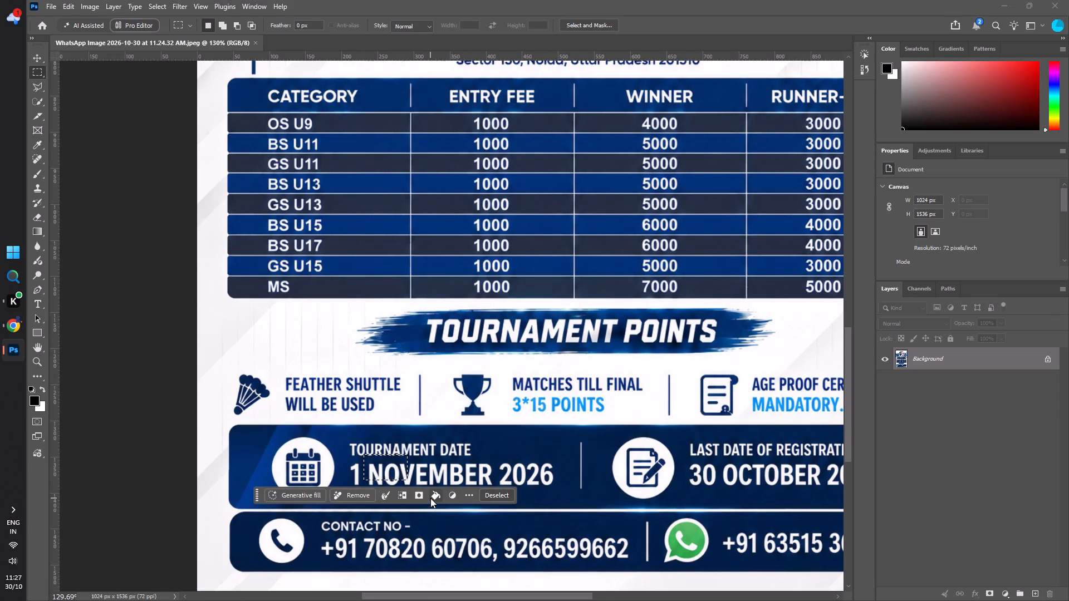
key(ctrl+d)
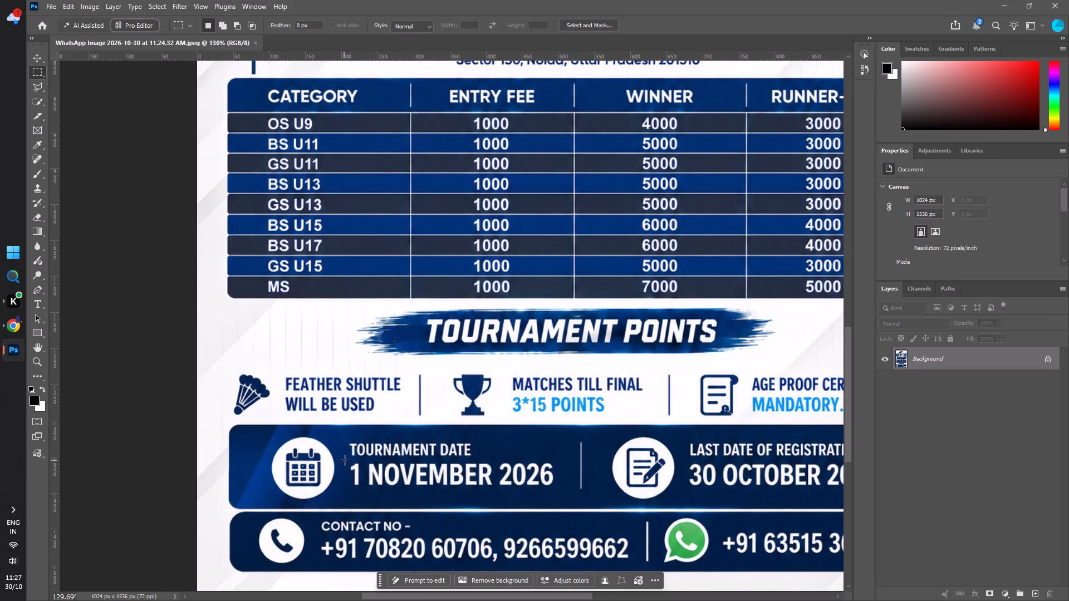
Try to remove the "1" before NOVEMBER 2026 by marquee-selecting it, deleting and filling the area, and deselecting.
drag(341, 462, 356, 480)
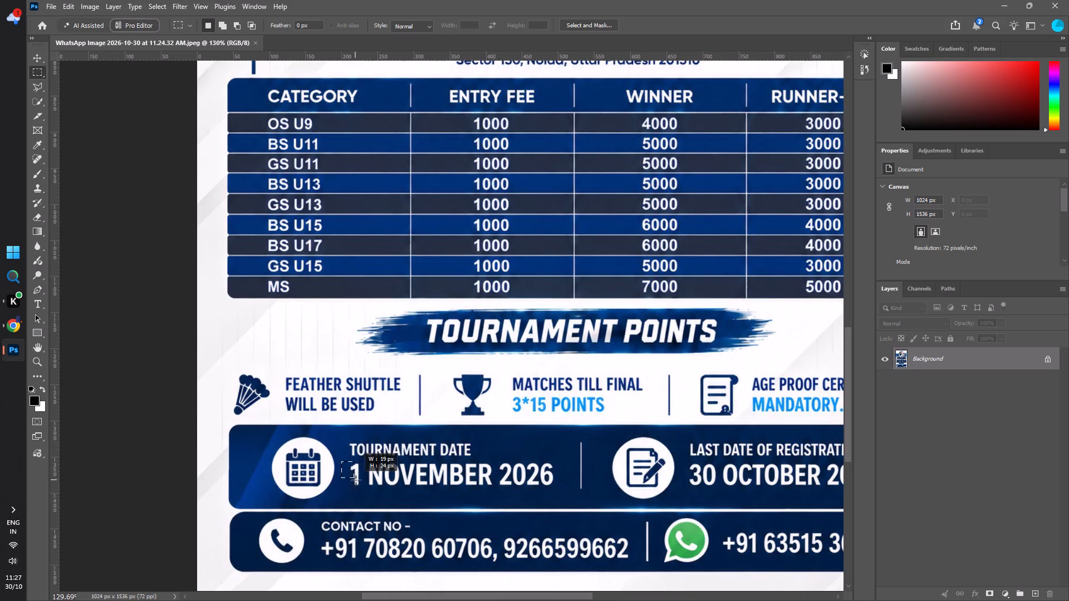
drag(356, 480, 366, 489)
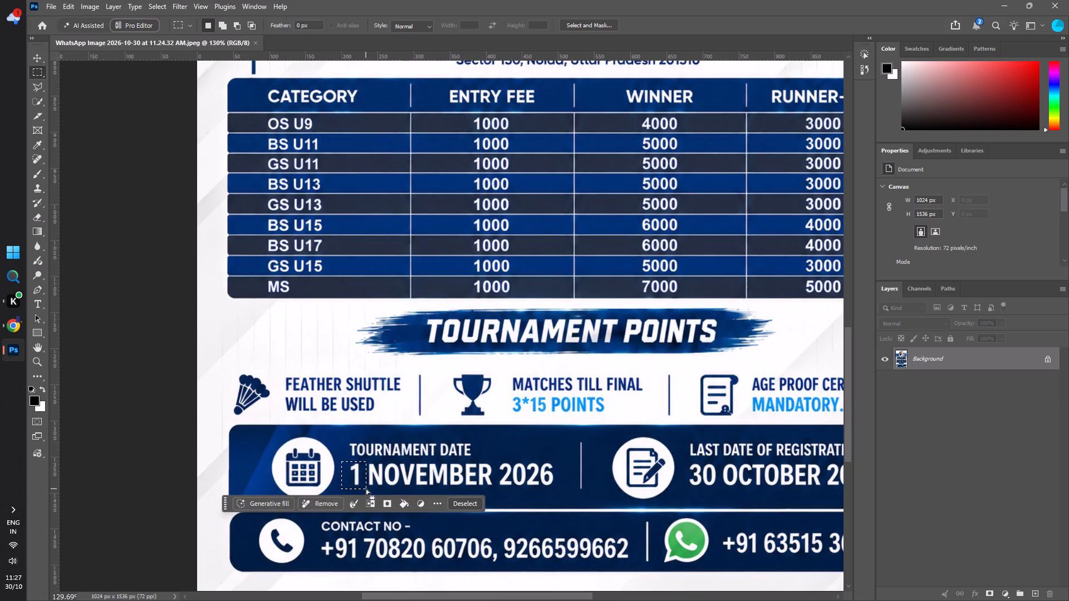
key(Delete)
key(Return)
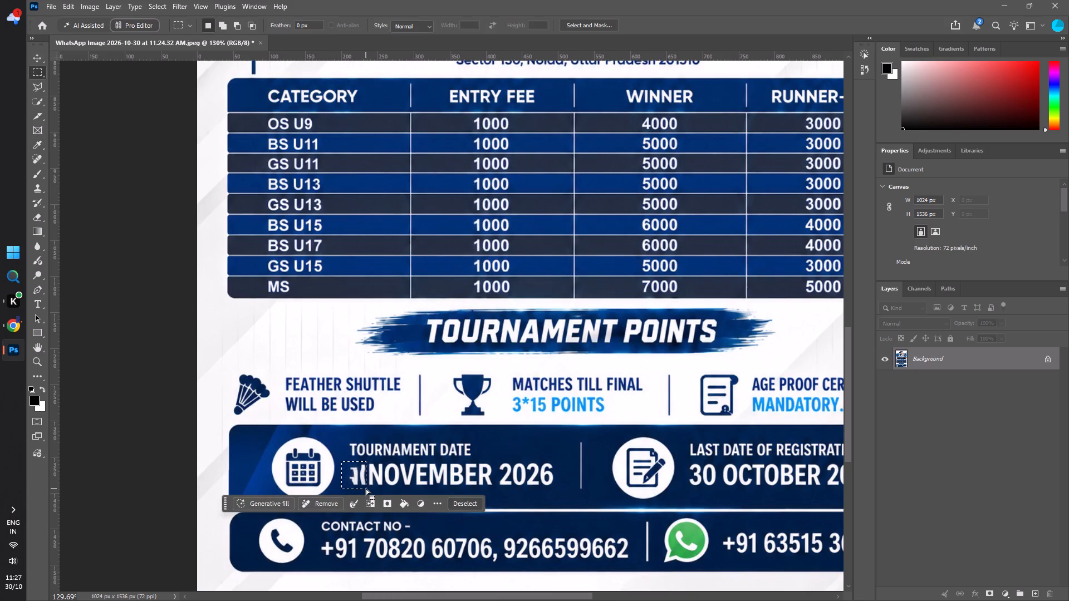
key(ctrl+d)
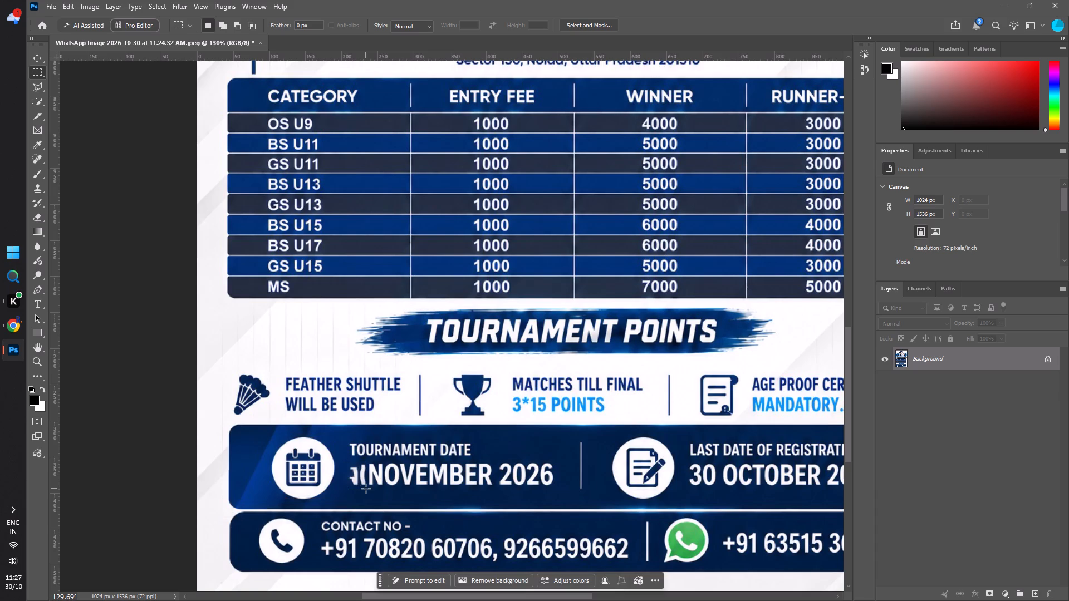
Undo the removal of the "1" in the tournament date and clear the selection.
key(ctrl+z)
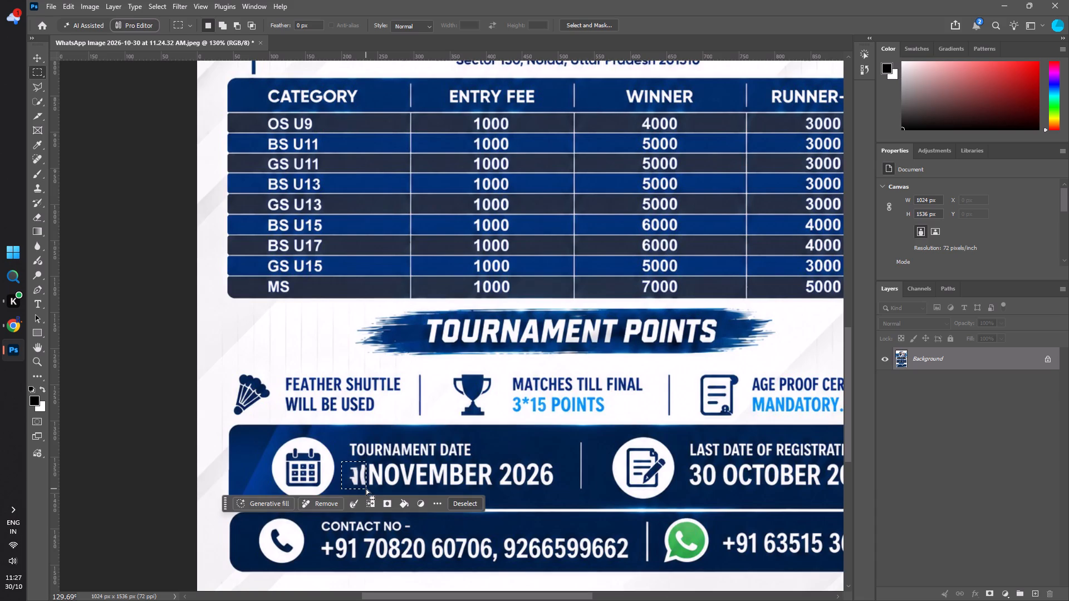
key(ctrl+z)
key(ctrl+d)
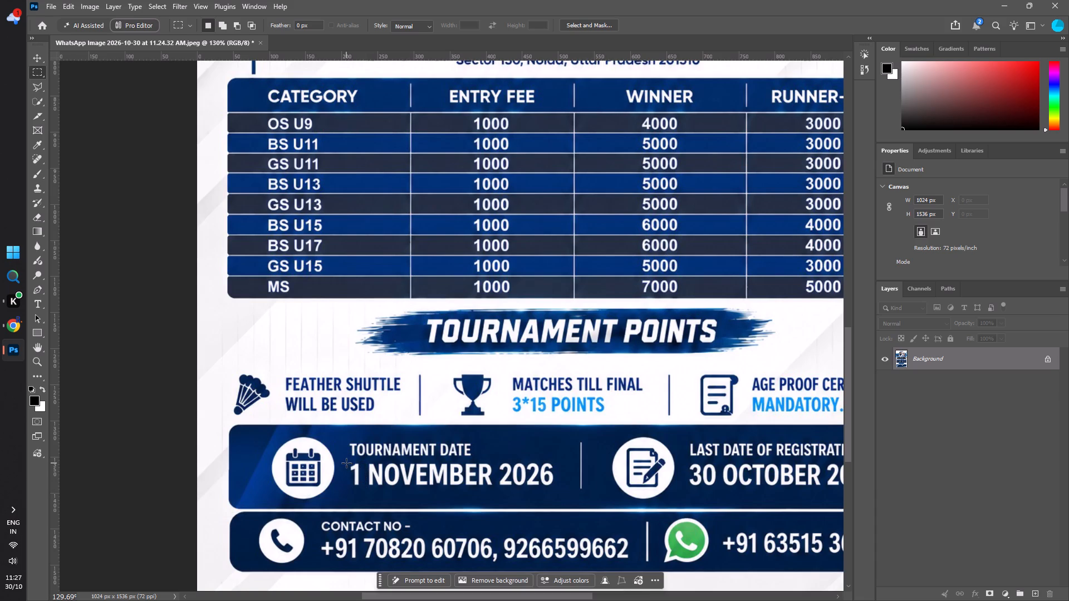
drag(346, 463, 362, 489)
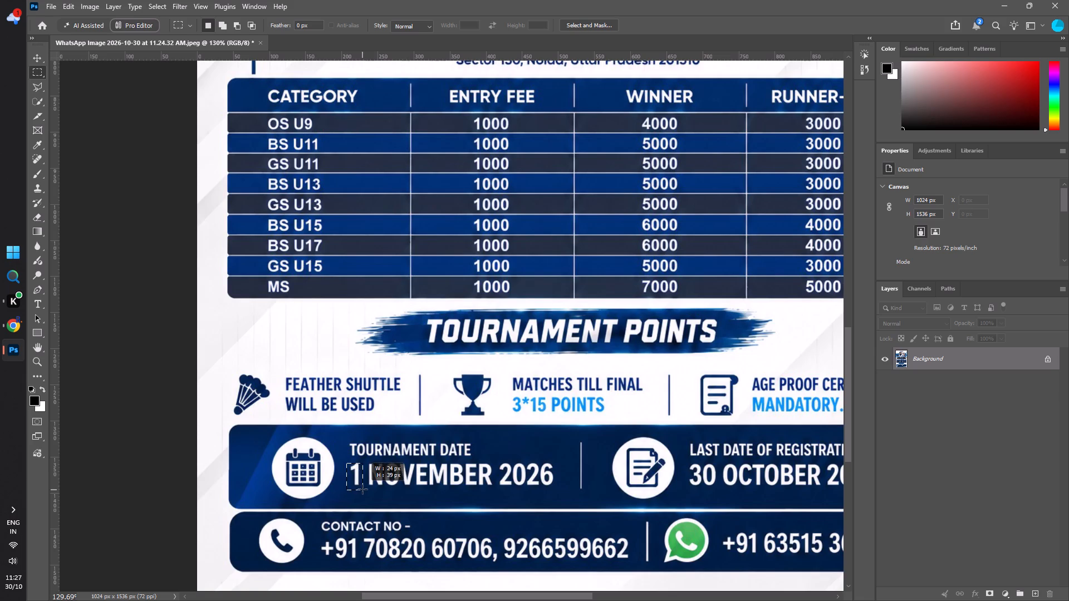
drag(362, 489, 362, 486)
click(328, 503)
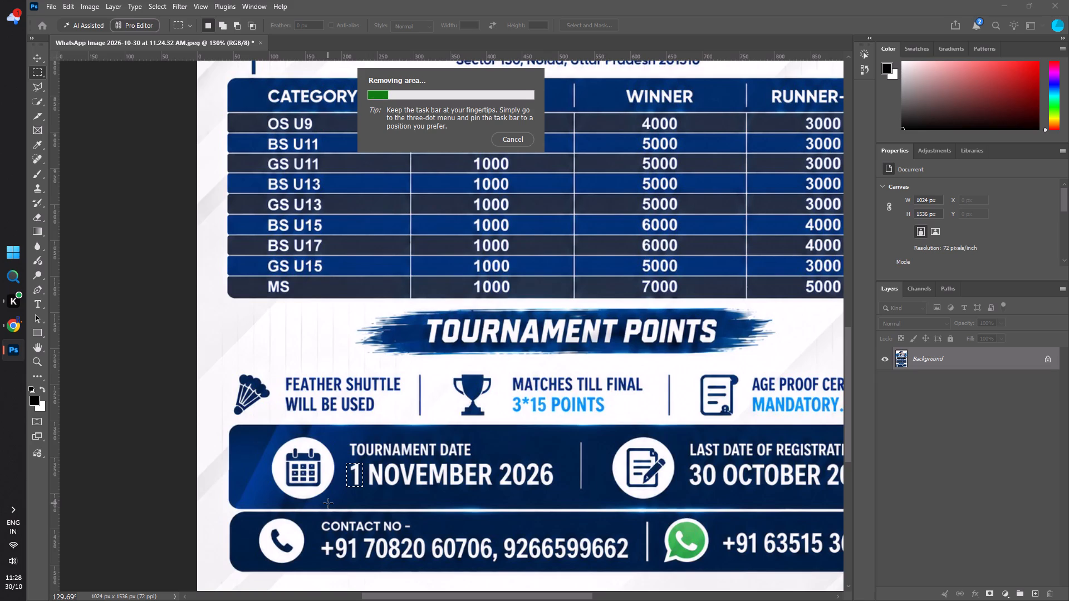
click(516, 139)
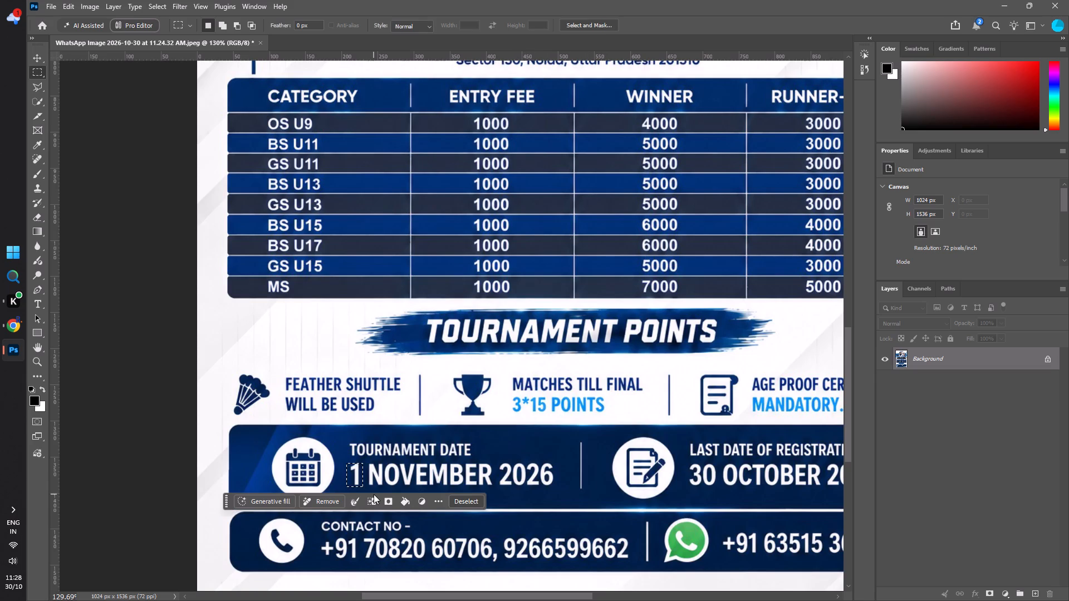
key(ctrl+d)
Marquee-select the whole "1 NOVEMBER 2026" line under TOURNAMENT DATE and erase it with the Remove command.
drag(347, 464, 347, 464)
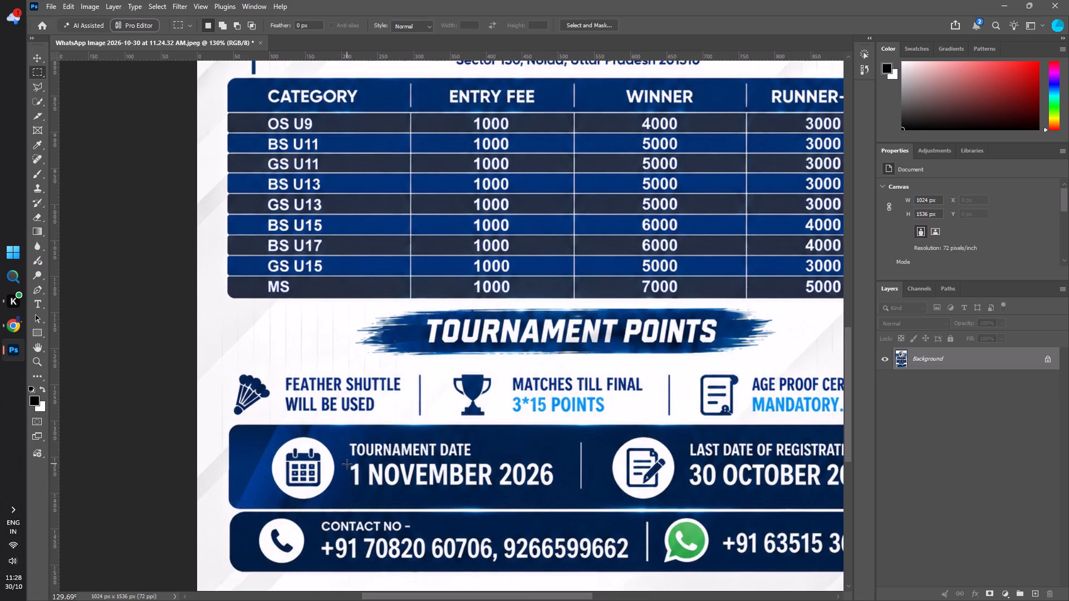
drag(347, 464, 562, 489)
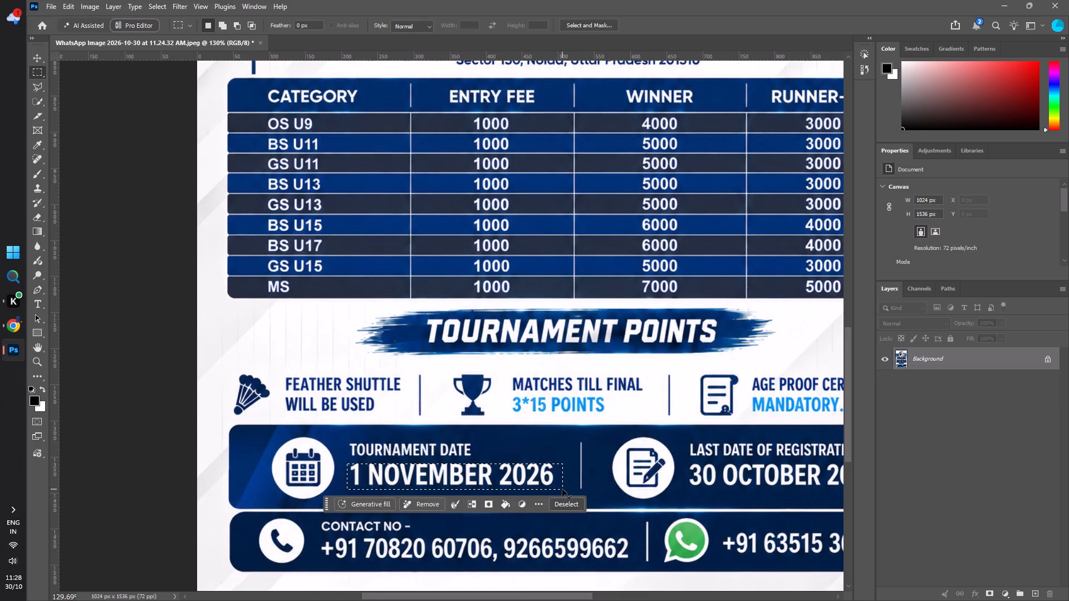
key(ctrl+d)
drag(340, 461, 546, 489)
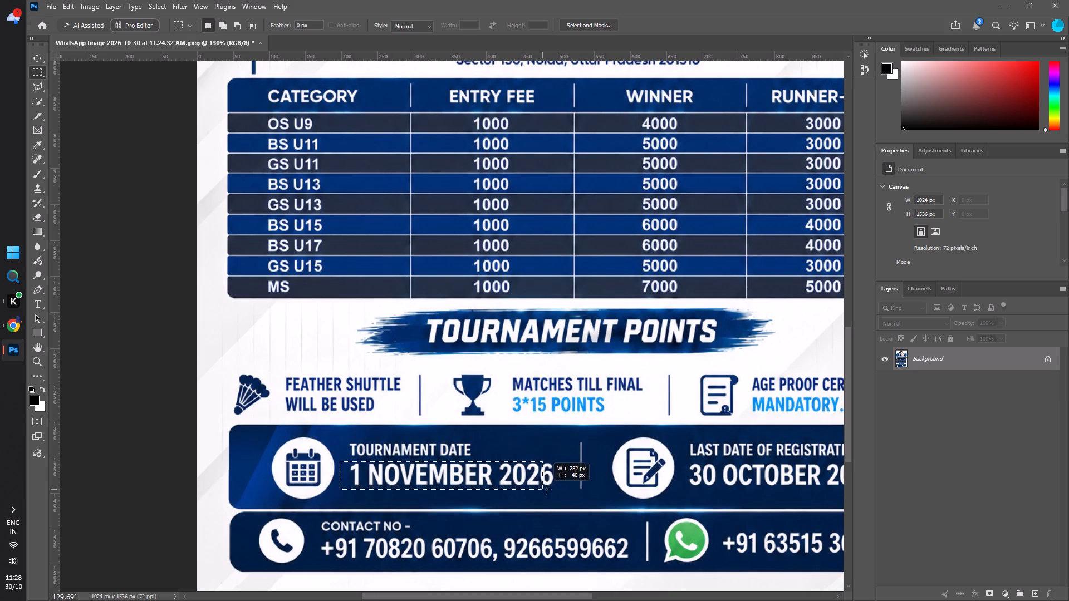
drag(546, 489, 557, 489)
key(Delete)
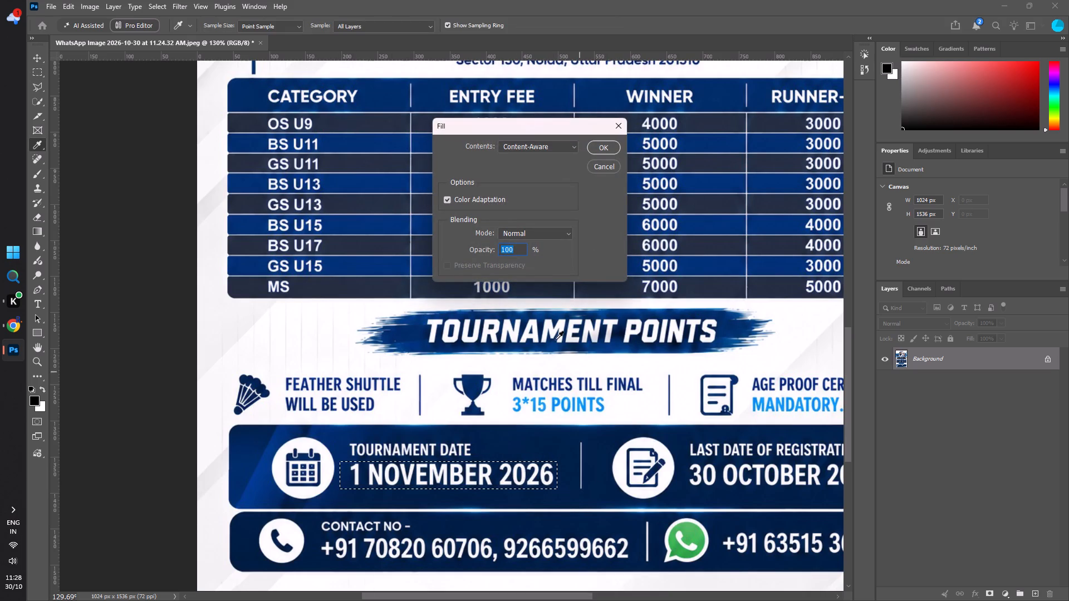
click(599, 166)
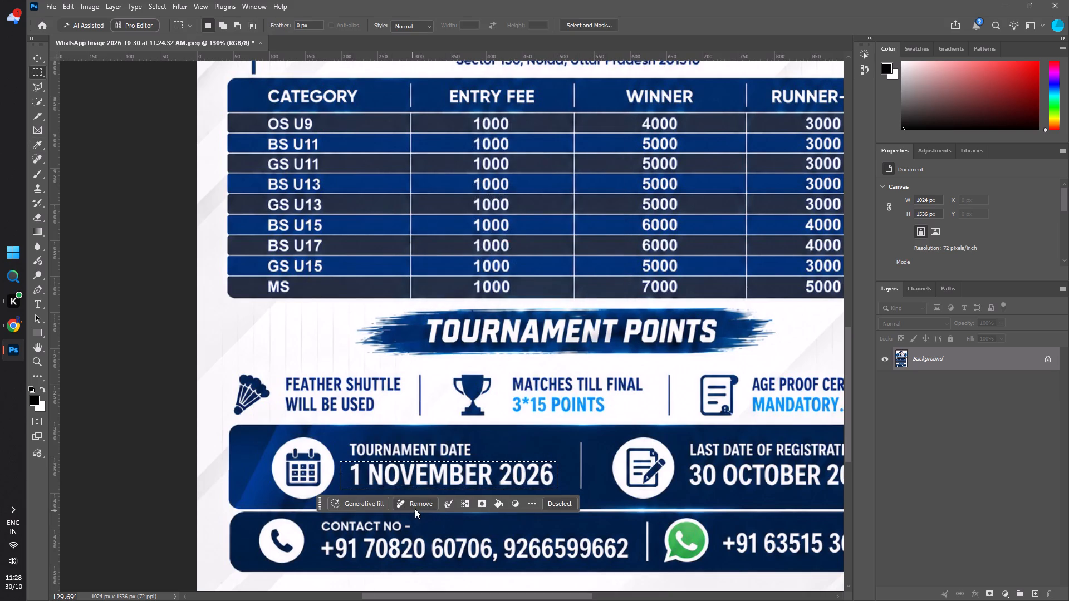
click(418, 503)
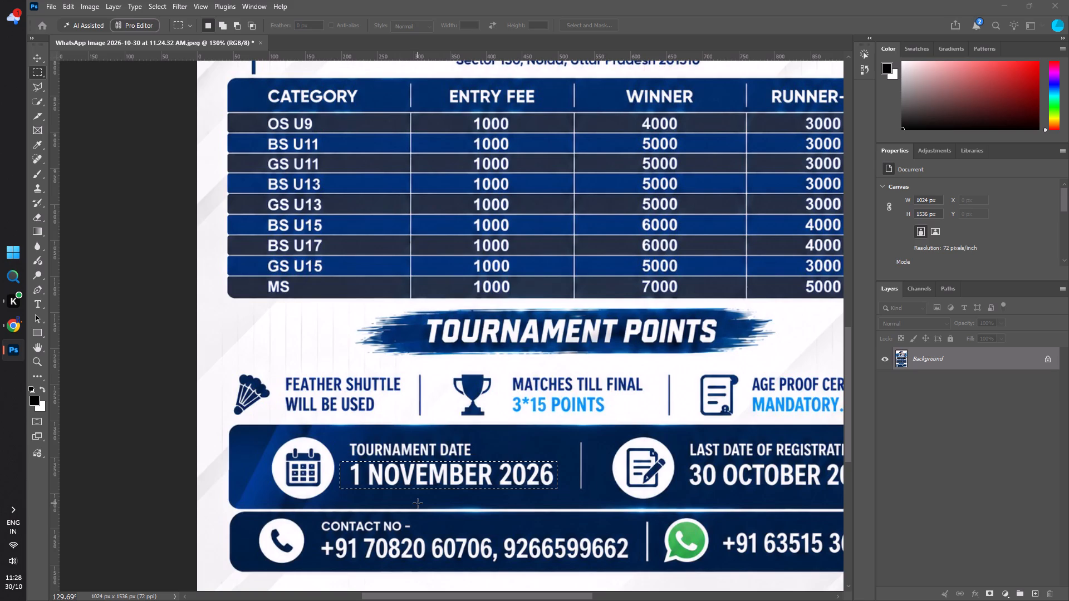
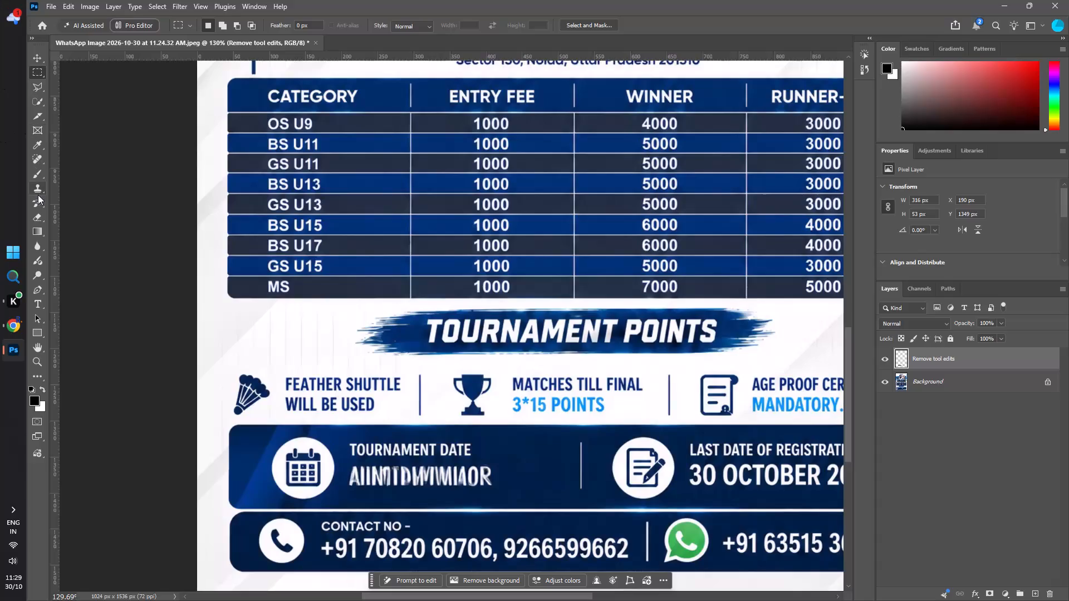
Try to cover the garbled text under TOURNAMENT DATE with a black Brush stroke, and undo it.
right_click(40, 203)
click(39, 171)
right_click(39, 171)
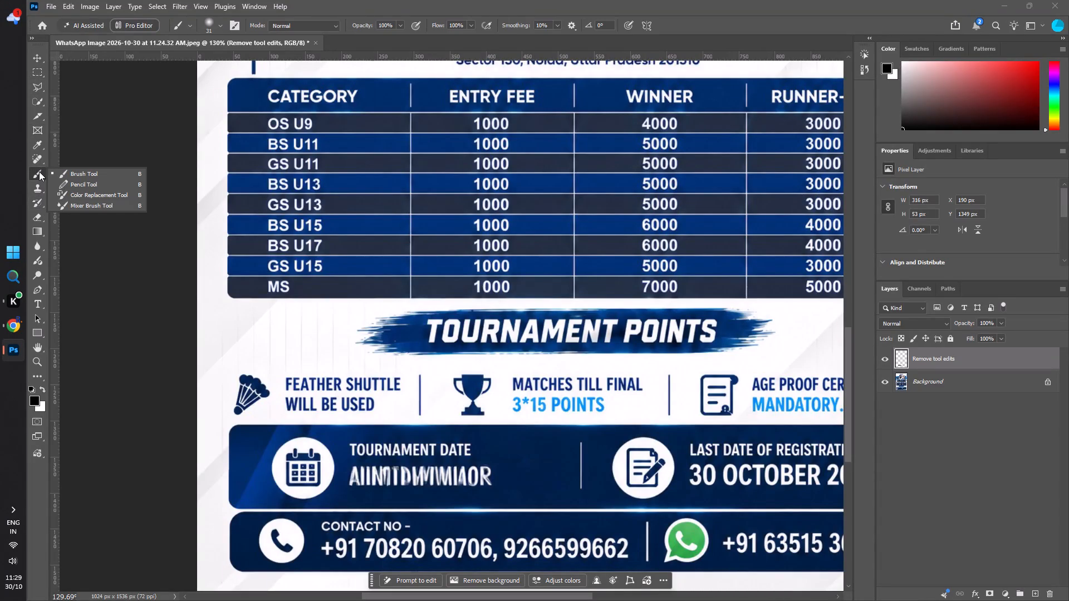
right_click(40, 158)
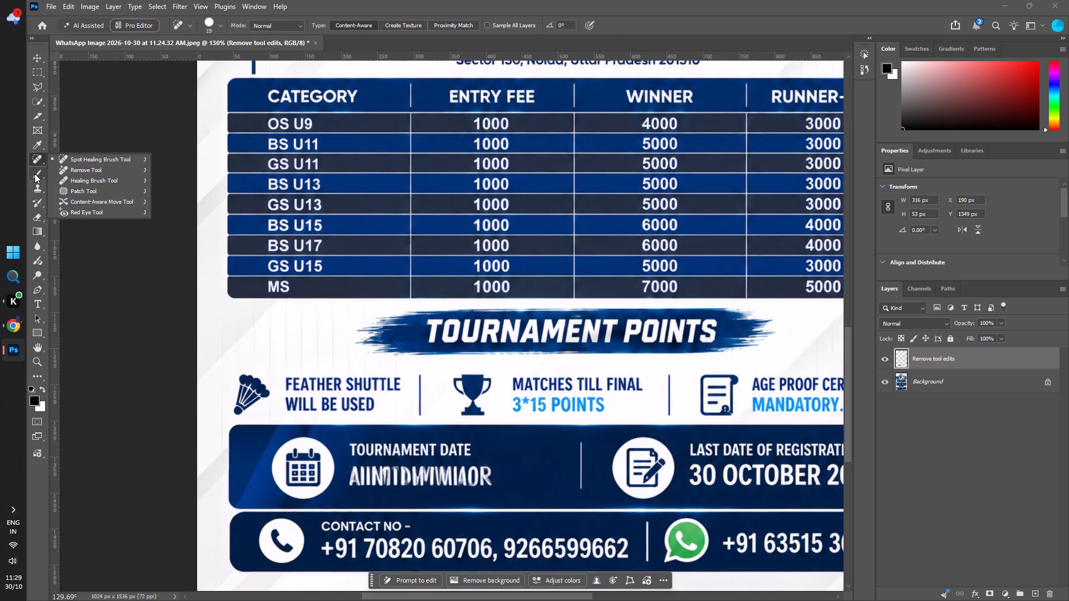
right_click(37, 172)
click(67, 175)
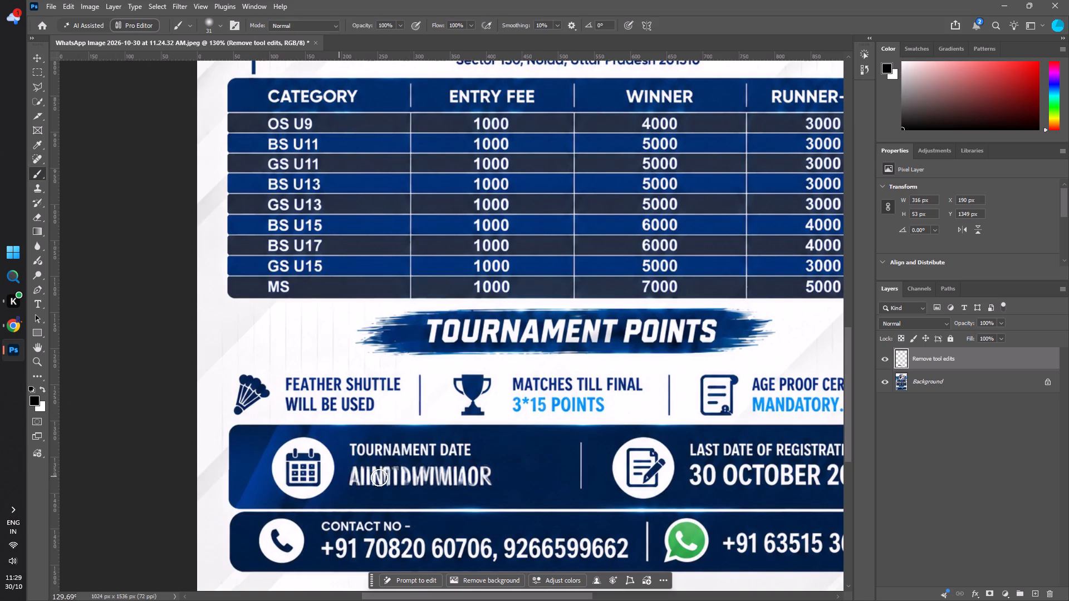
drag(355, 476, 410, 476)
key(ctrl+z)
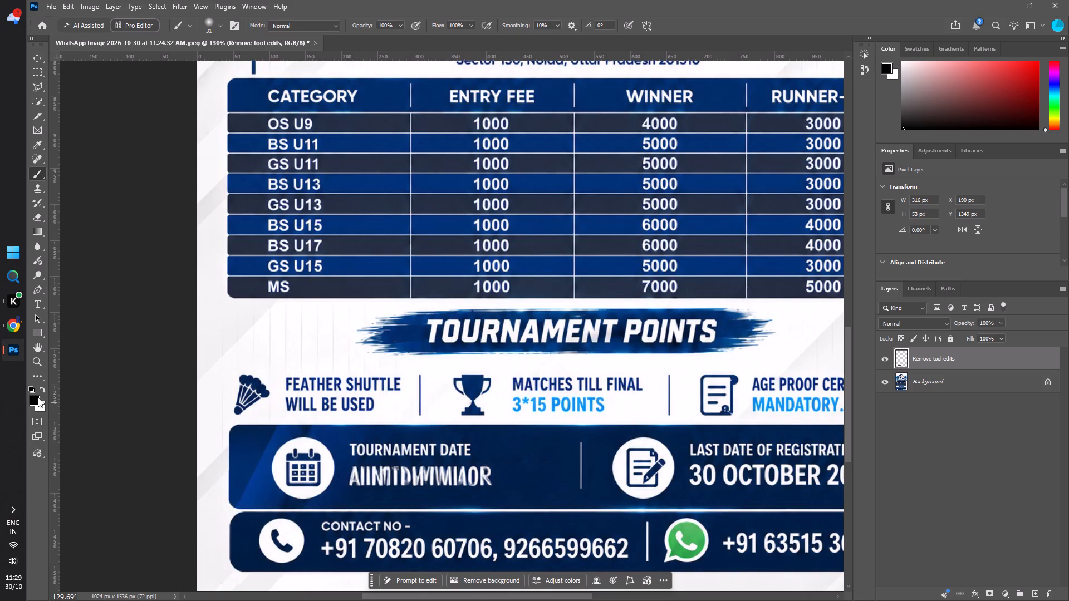
Paint over the garbled text under TOURNAMENT DATE with the Brush, using the banner's navy sampled as #011f49.
double_click(34, 395)
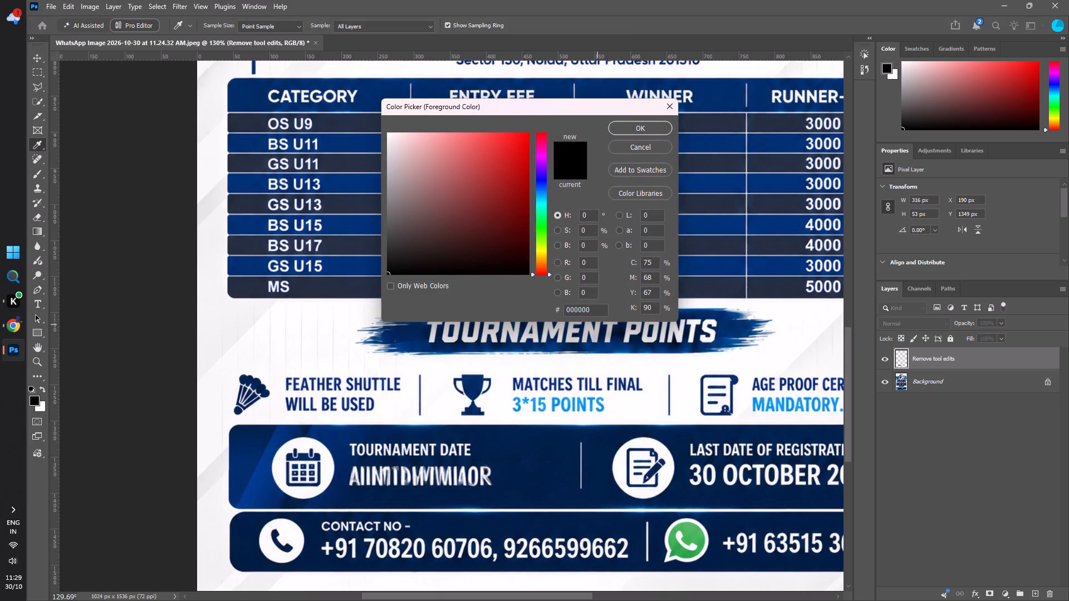
click(645, 152)
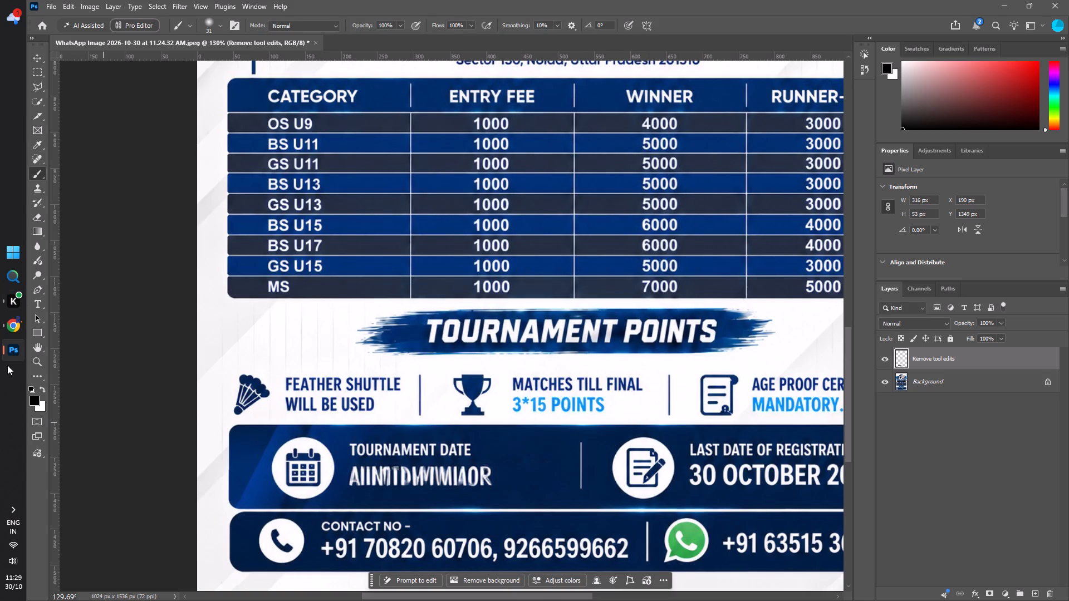
double_click(34, 400)
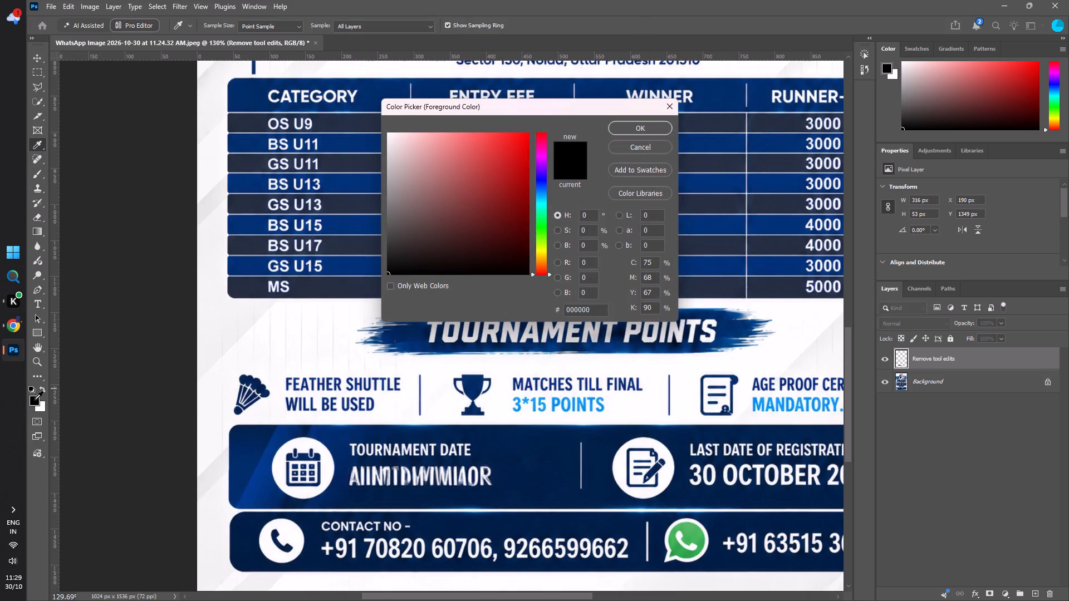
click(511, 469)
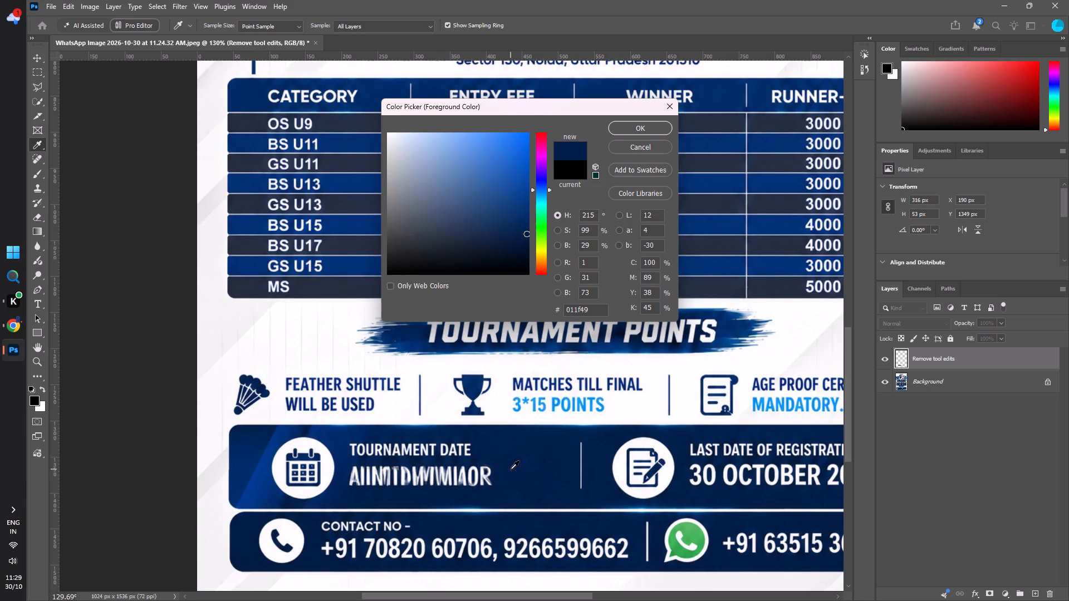
click(643, 126)
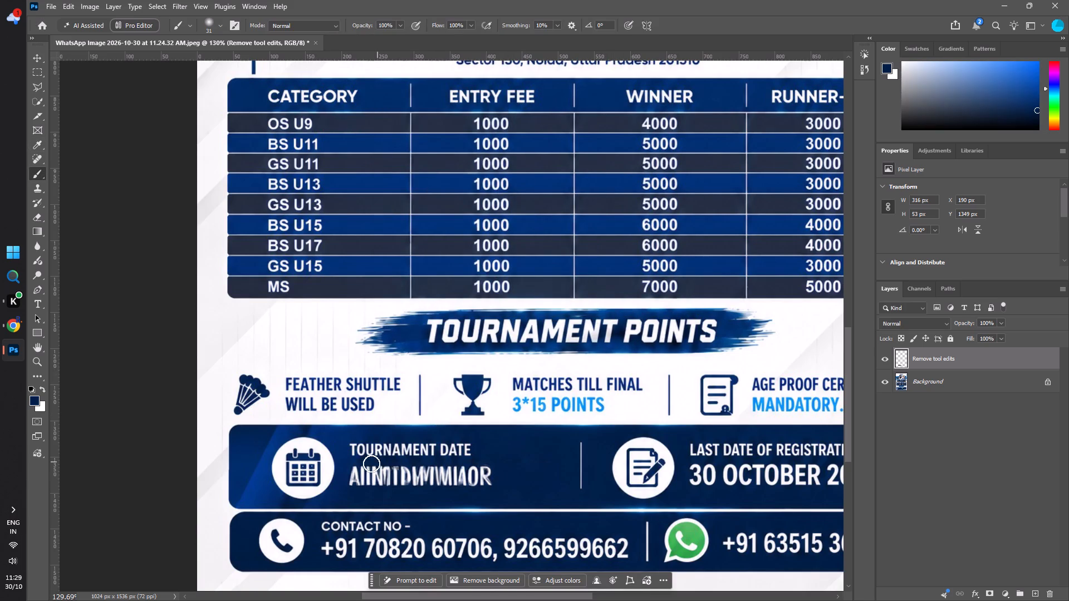
drag(354, 473, 356, 487)
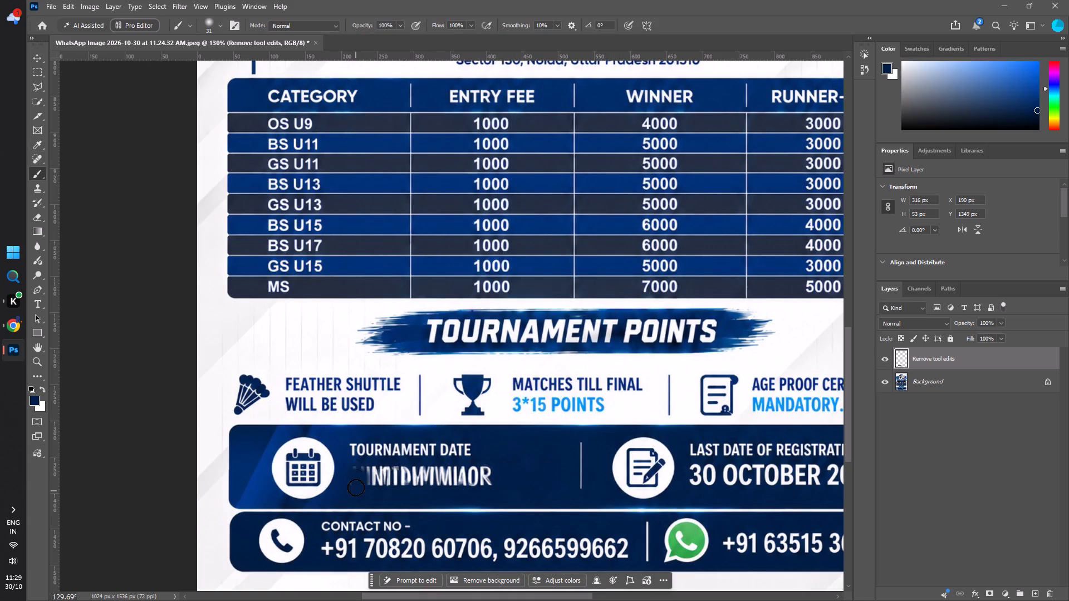
drag(356, 487, 376, 478)
drag(376, 478, 428, 469)
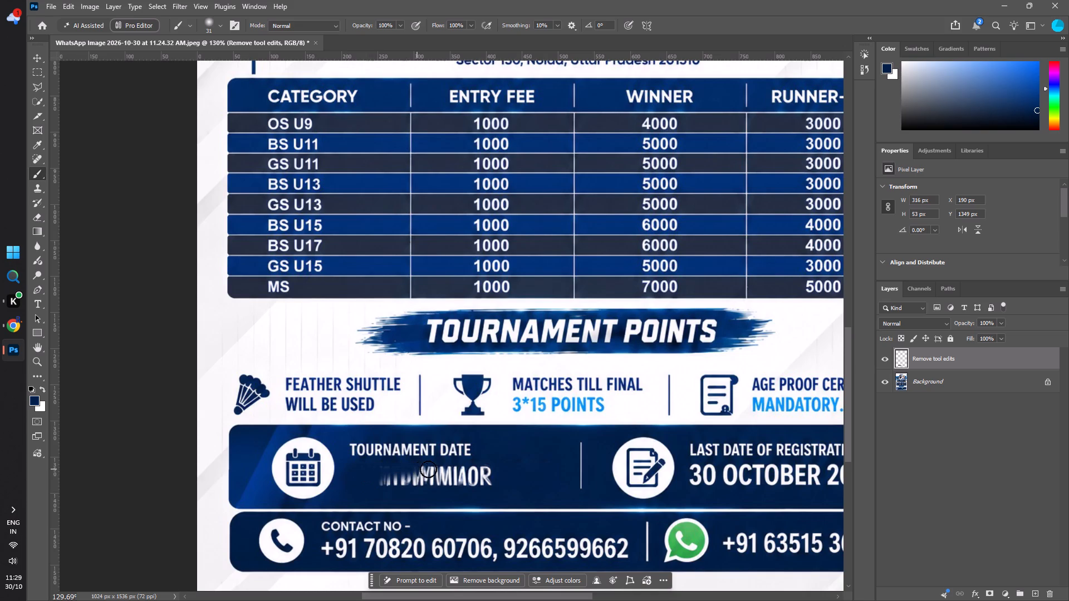
drag(428, 469, 399, 473)
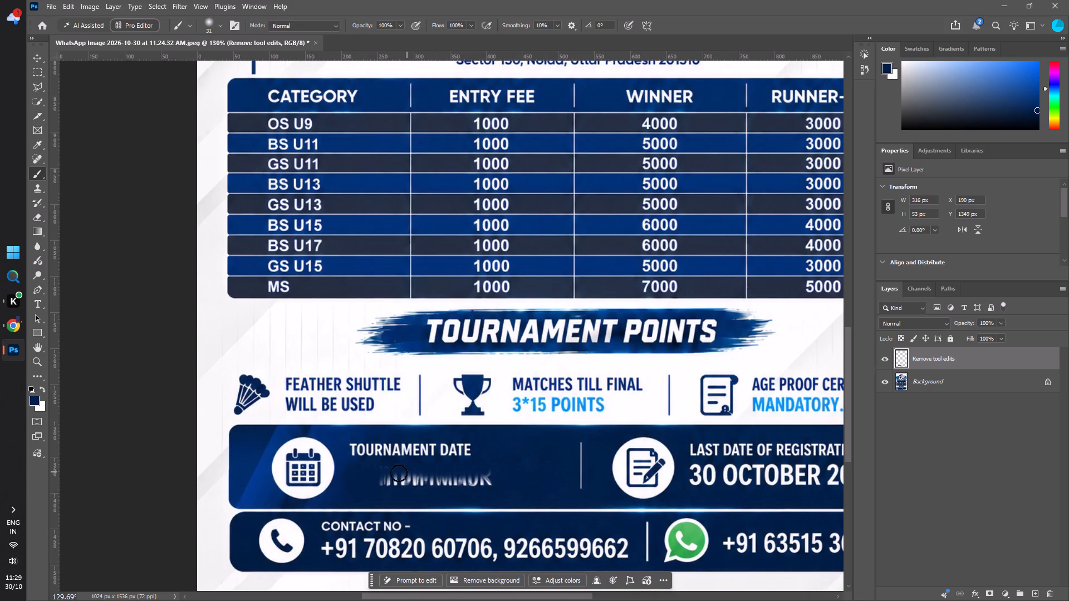
drag(399, 473, 390, 484)
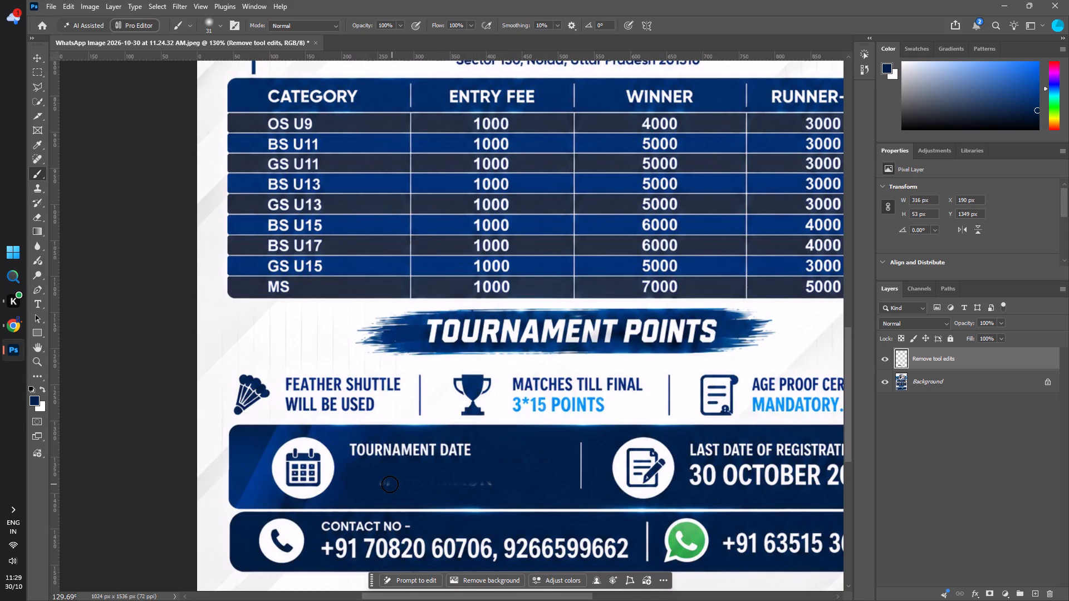
drag(390, 484, 361, 486)
drag(361, 486, 353, 482)
drag(353, 482, 350, 494)
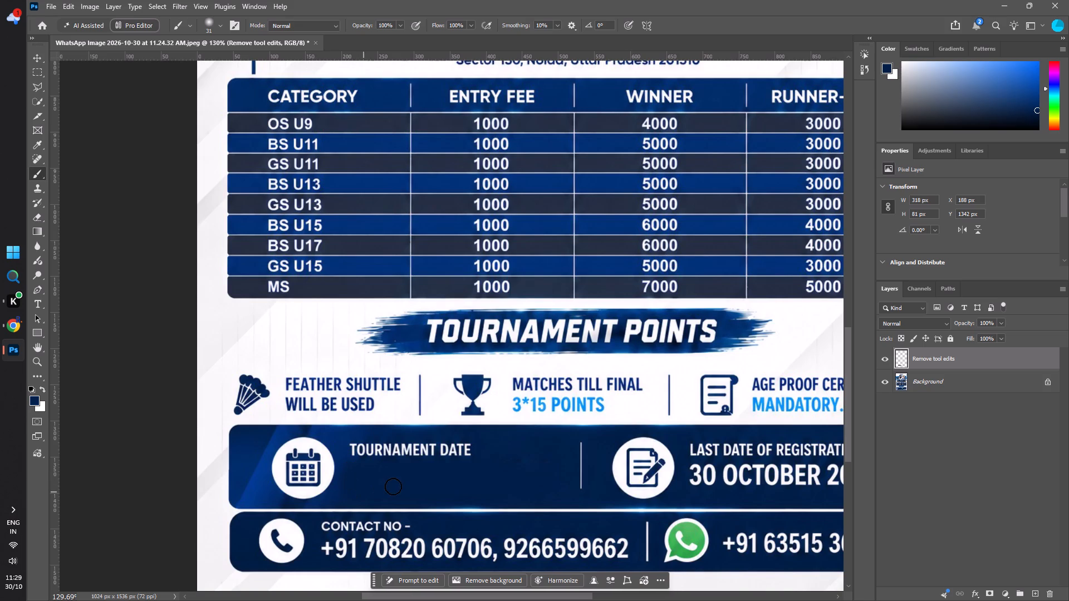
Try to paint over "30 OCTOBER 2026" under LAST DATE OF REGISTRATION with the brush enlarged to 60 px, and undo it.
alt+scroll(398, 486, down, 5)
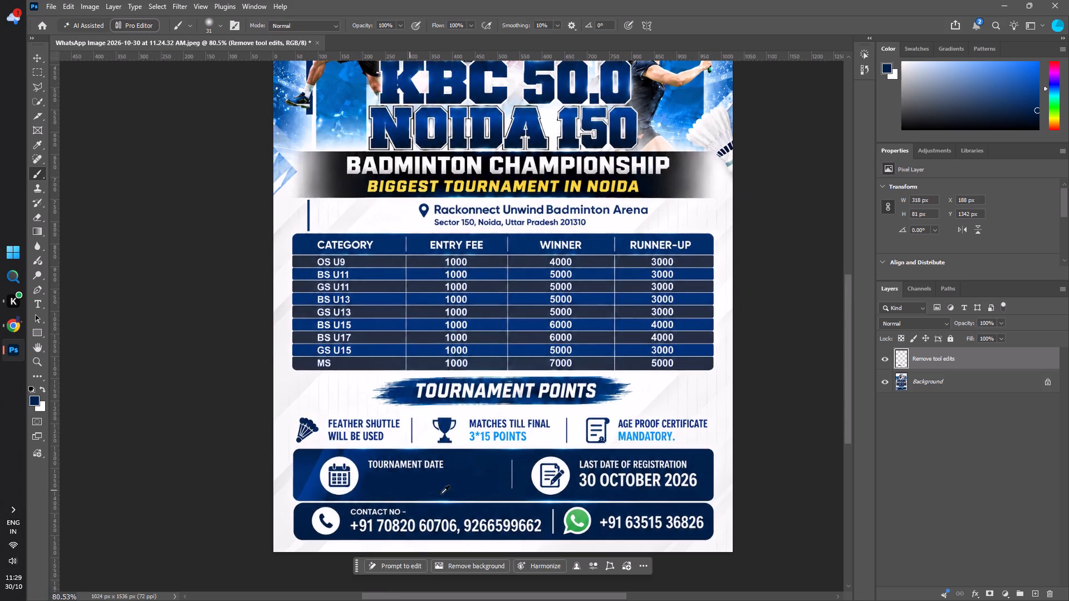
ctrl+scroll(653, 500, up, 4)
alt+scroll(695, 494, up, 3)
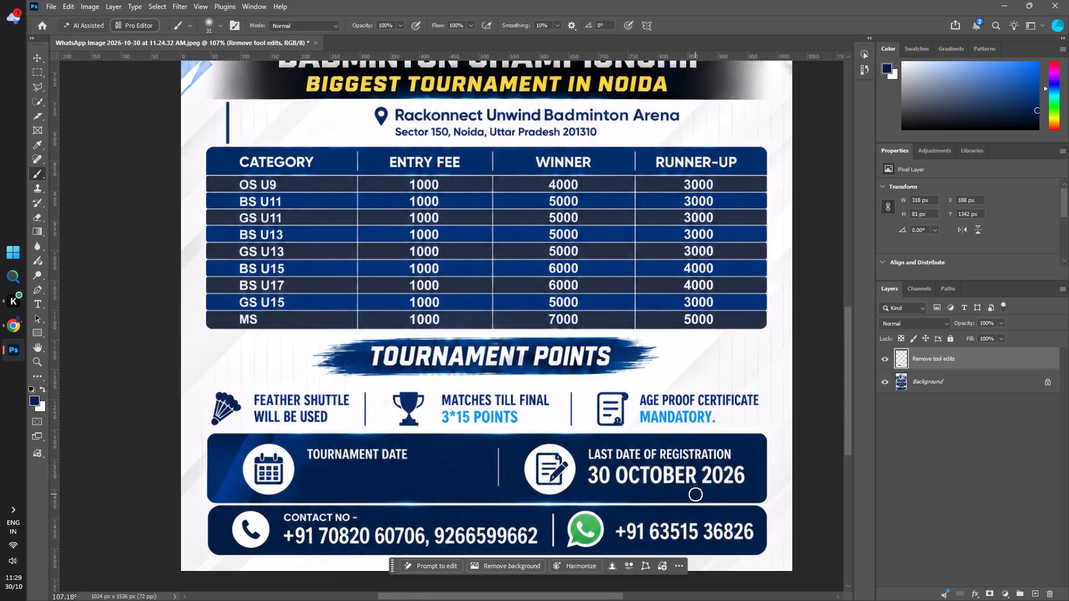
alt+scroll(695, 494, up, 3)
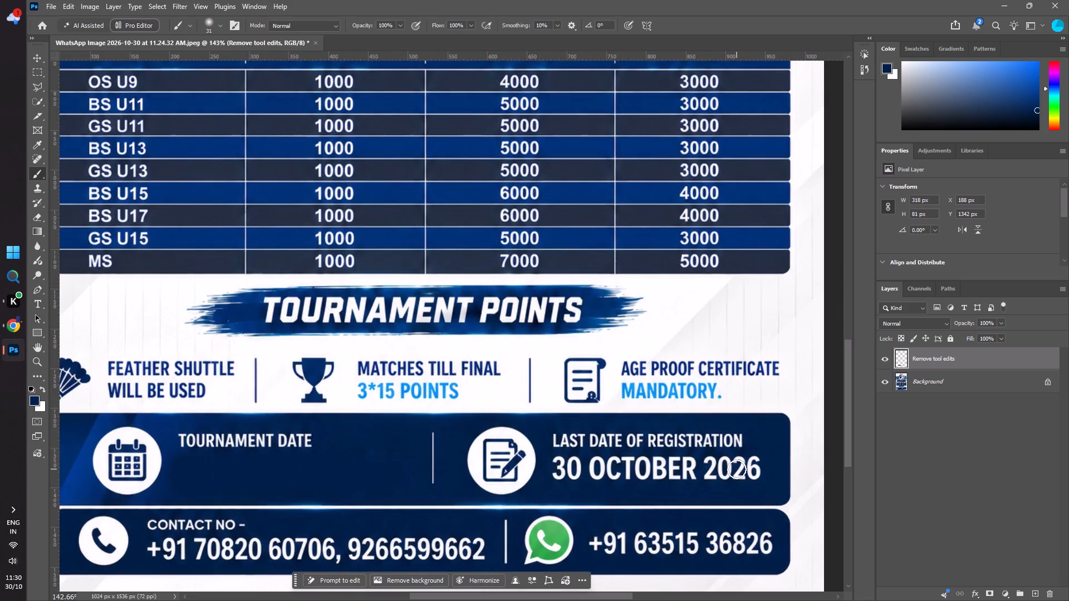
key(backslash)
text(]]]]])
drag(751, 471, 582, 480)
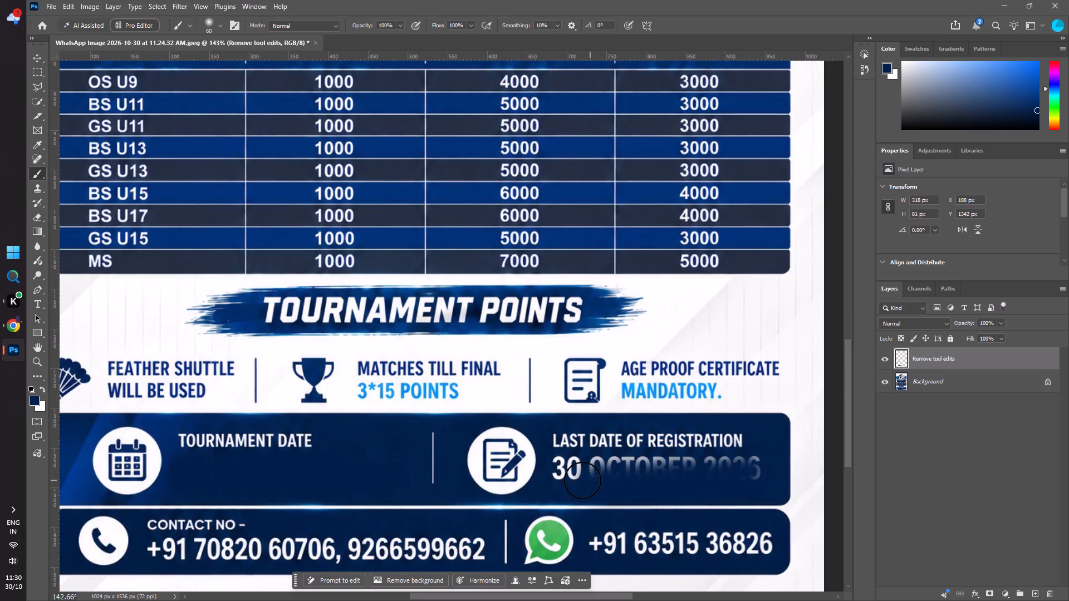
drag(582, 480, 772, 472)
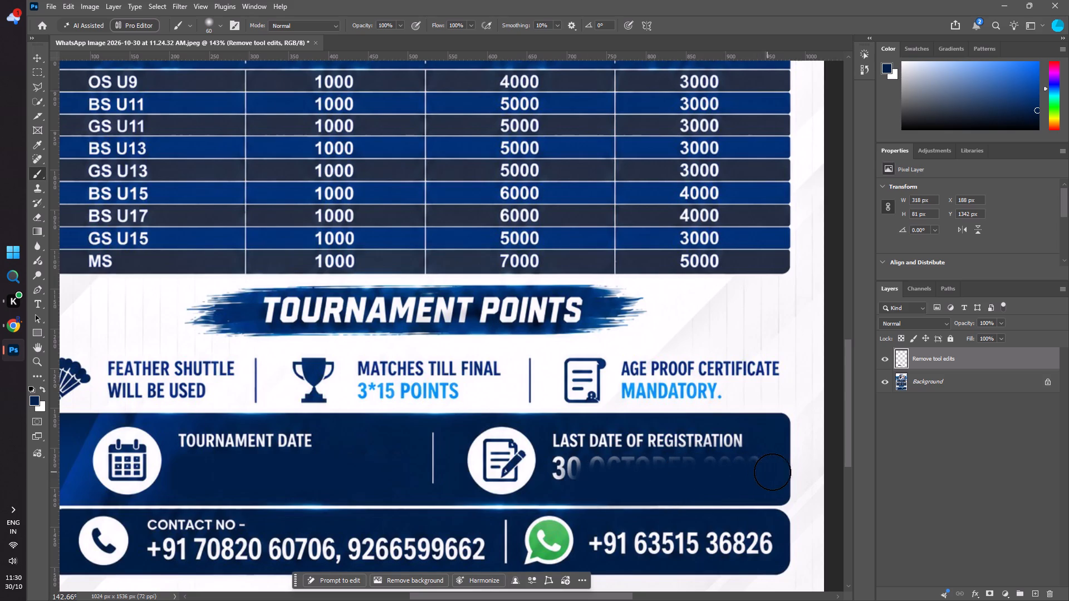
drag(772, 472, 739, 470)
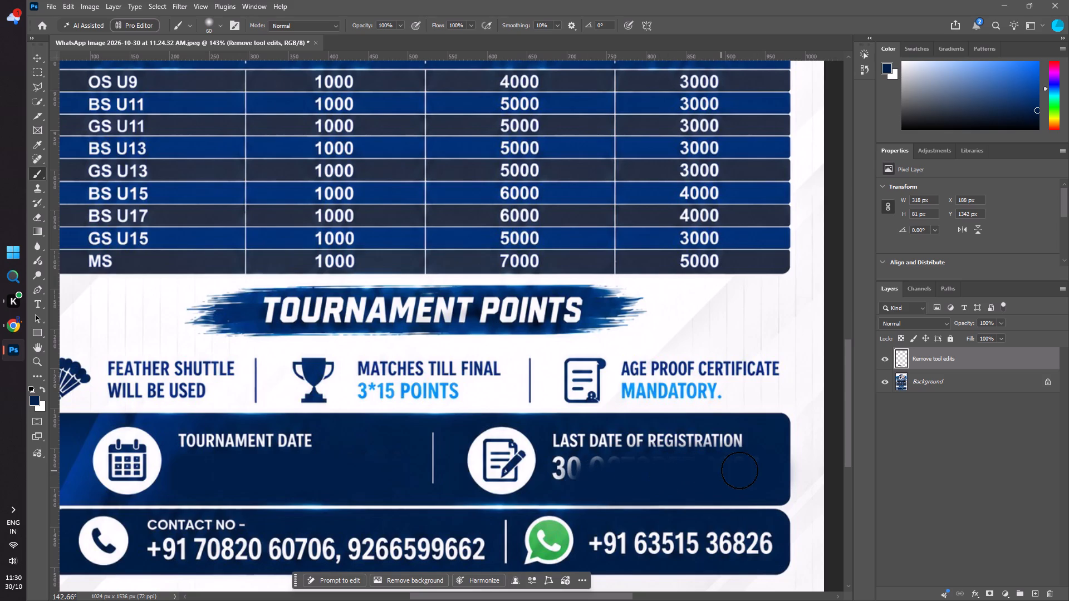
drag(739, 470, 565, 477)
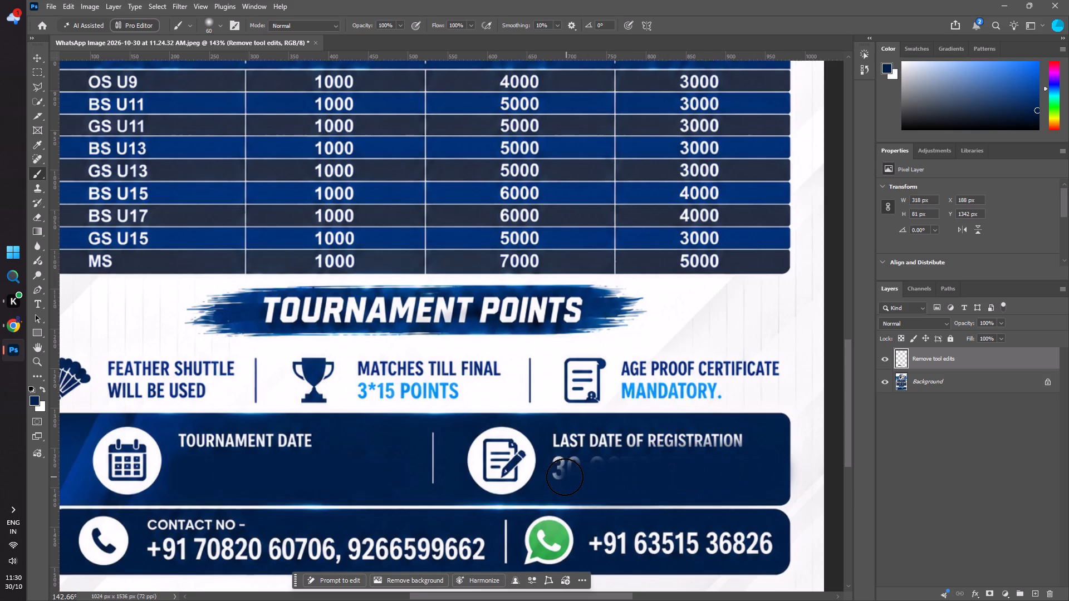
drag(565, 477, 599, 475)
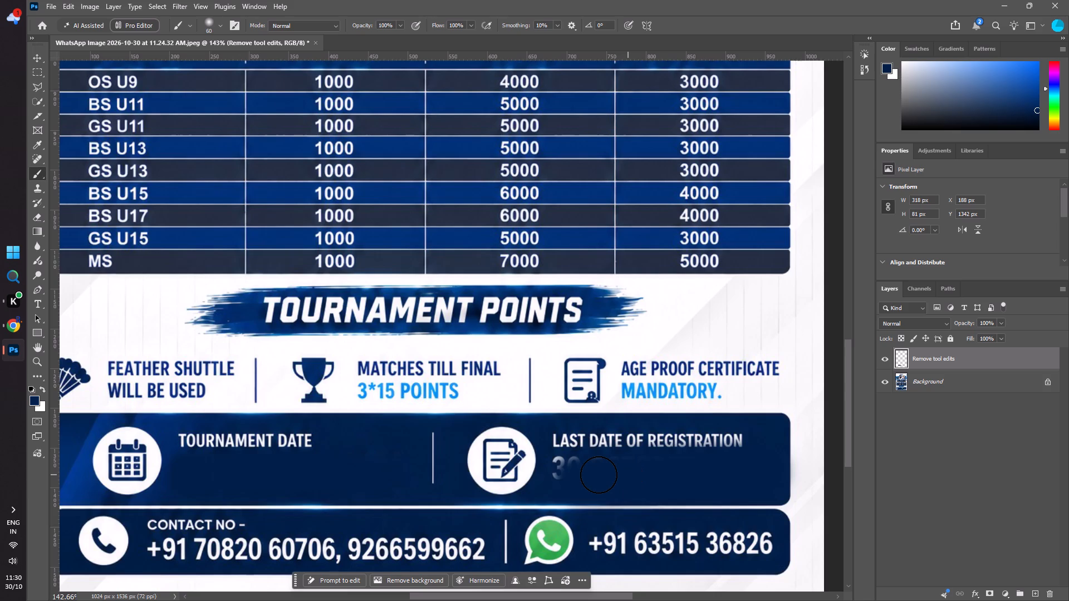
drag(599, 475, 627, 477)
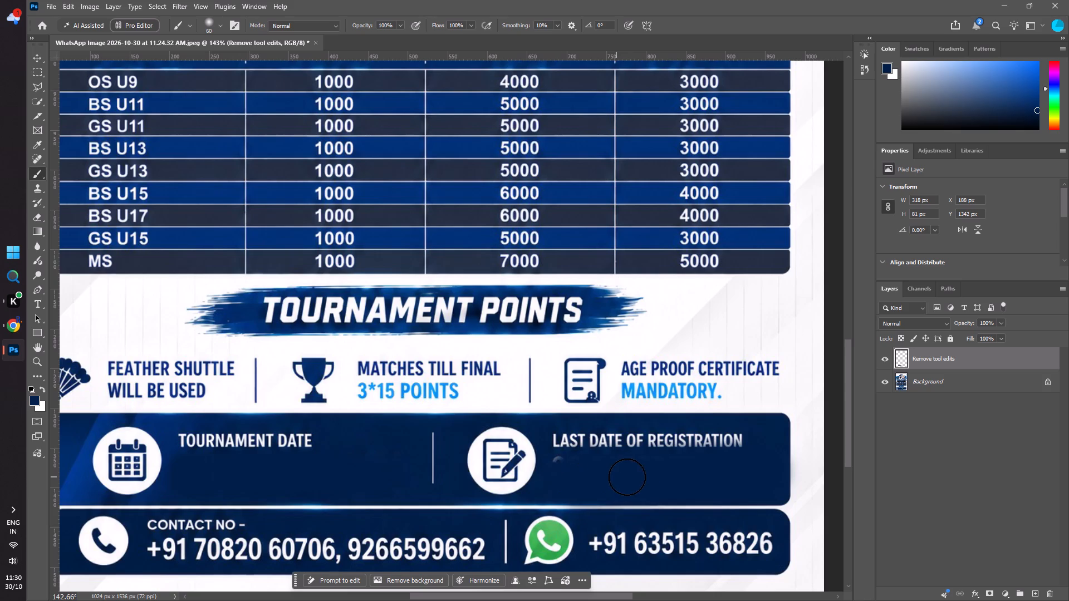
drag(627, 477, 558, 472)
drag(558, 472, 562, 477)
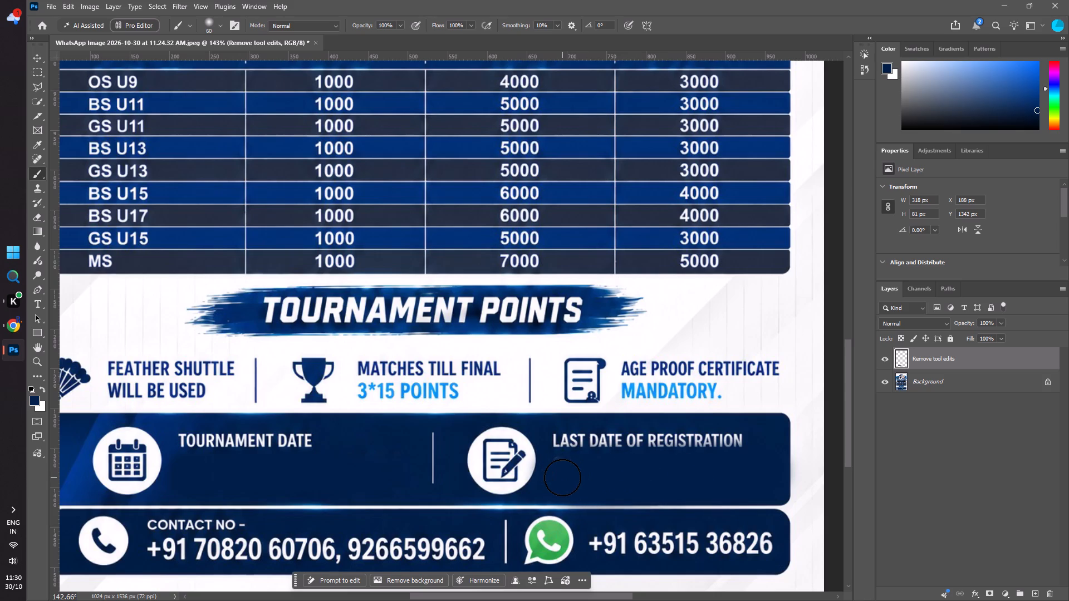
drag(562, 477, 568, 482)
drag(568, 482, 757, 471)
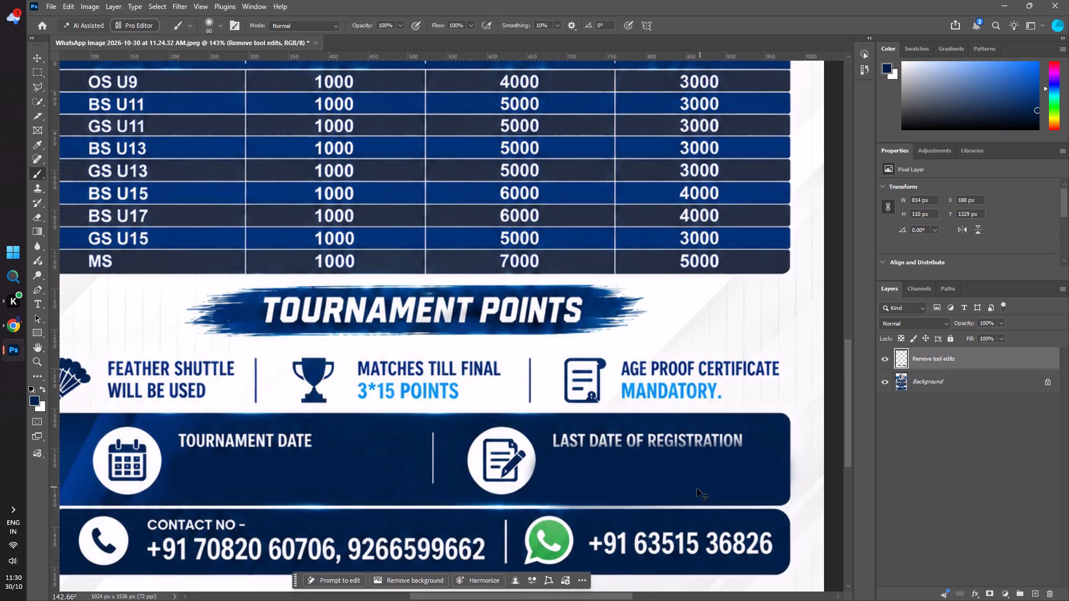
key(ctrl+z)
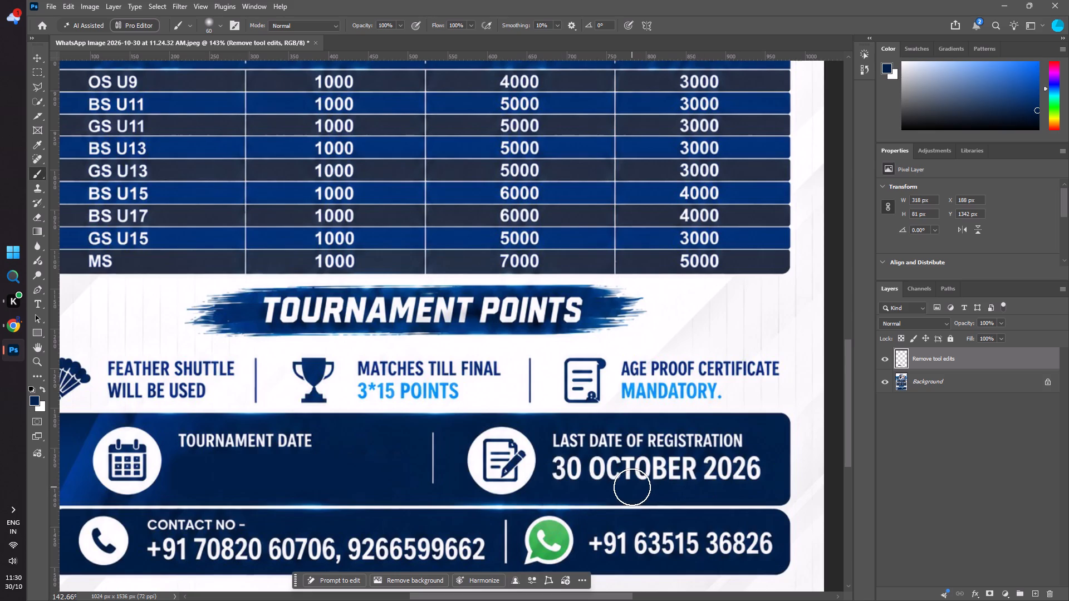
Reduce the Brush to 45 px and paint navy over "30" in the date under LAST DATE OF REGISTRATION.
text([[)
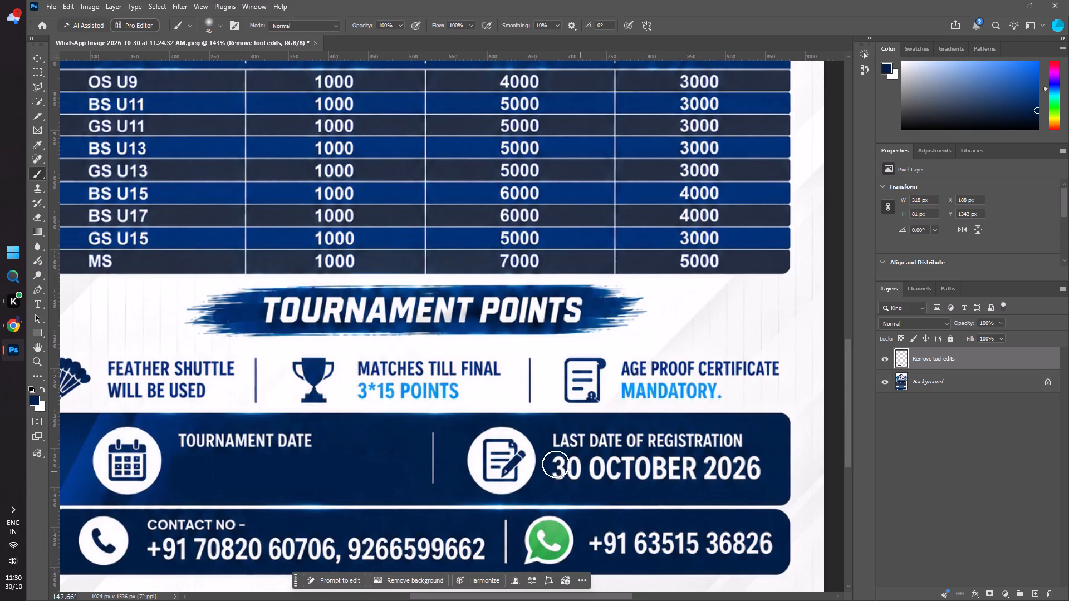
click(558, 469)
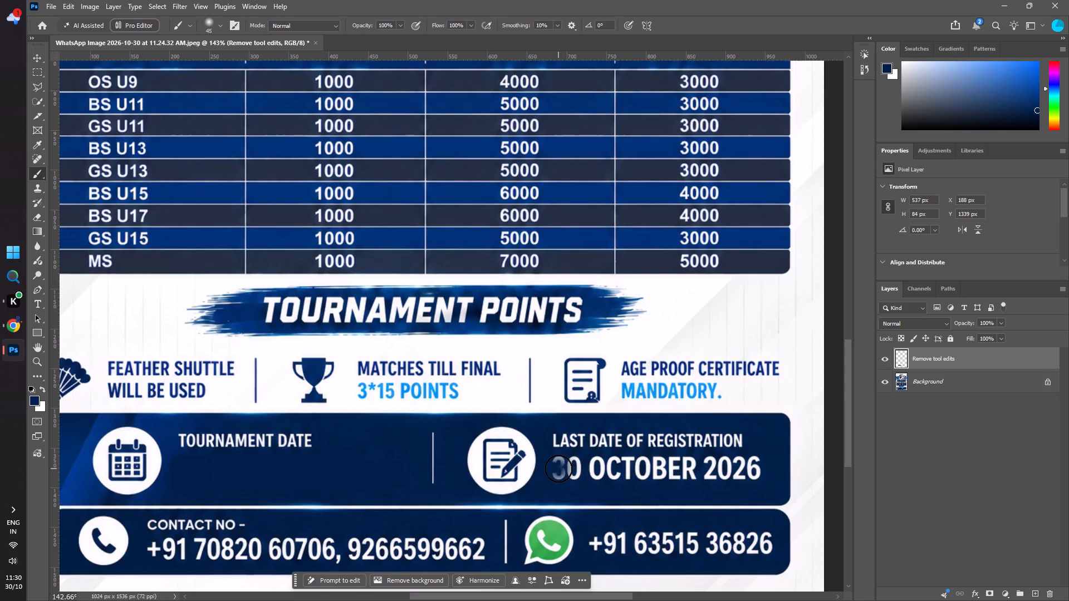
triple_click(558, 469)
triple_click(558, 469)
click(558, 469)
triple_click(576, 469)
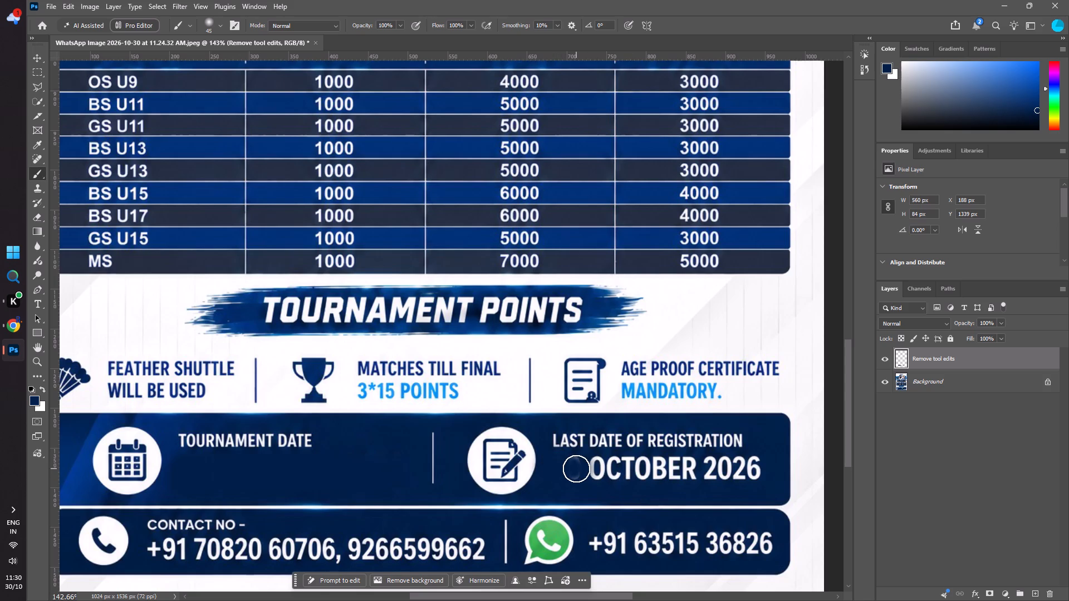
triple_click(576, 469)
triple_click(576, 469)
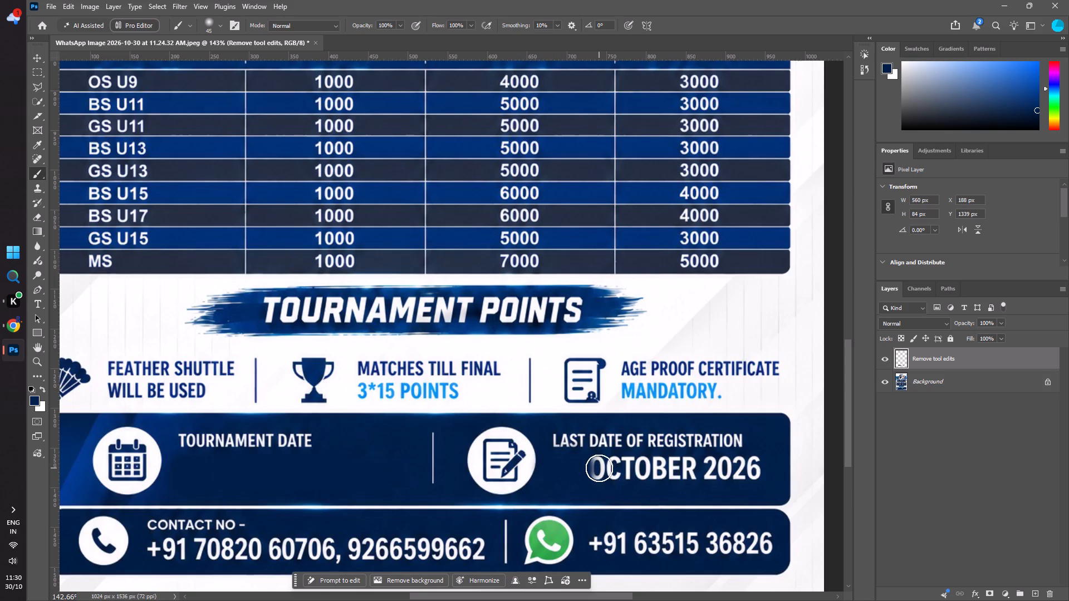
Paint navy over the letters "OCTO" of OCTOBER under LAST DATE OF REGISTRATION.
triple_click(599, 468)
triple_click(599, 468)
click(599, 468)
triple_click(617, 469)
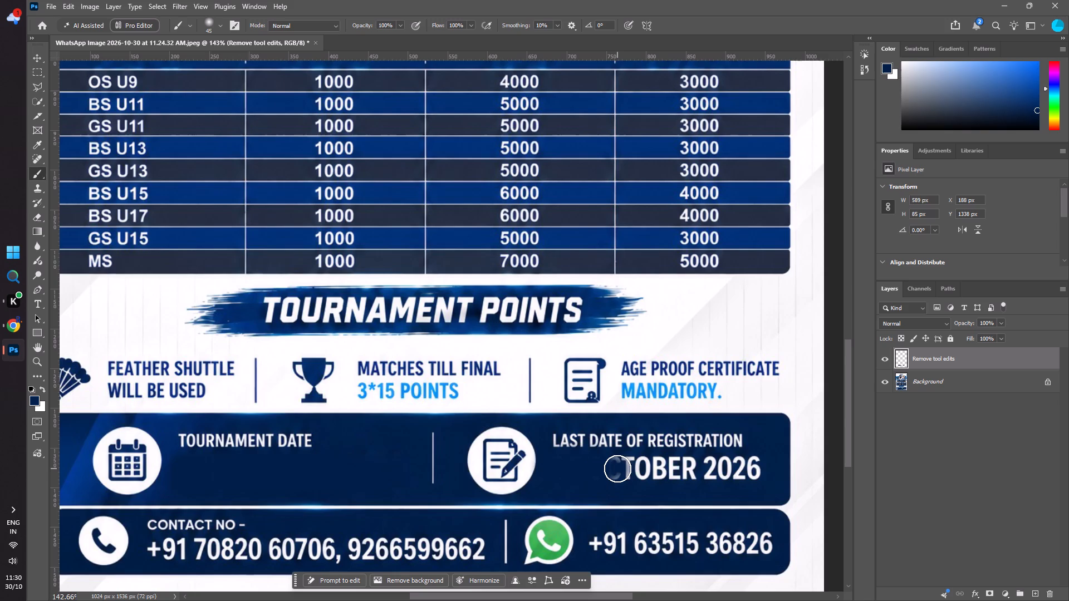
triple_click(617, 469)
click(617, 469)
triple_click(629, 470)
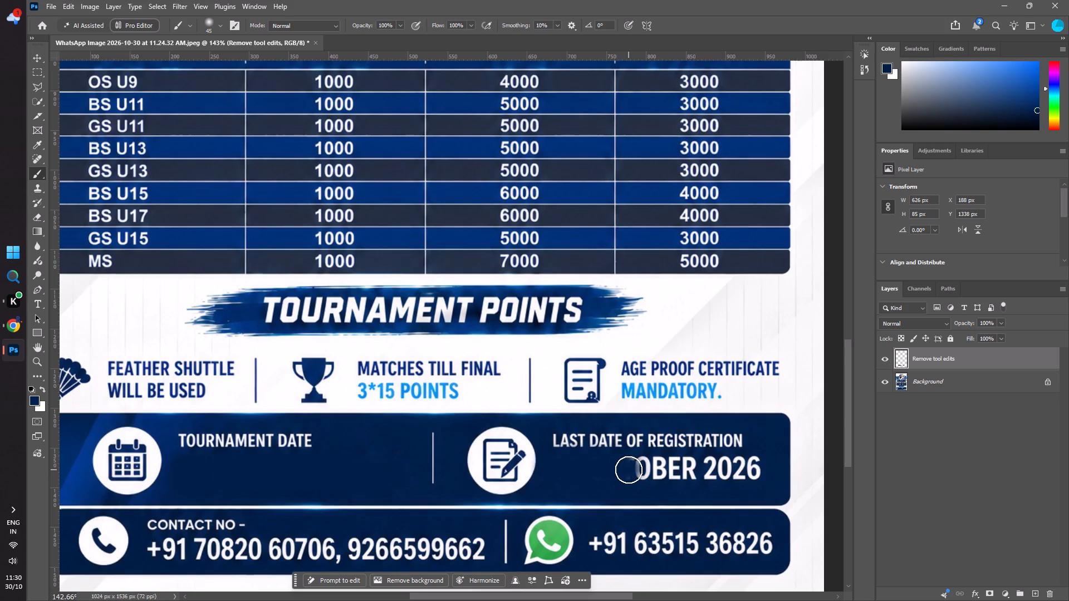
triple_click(629, 470)
triple_click(643, 472)
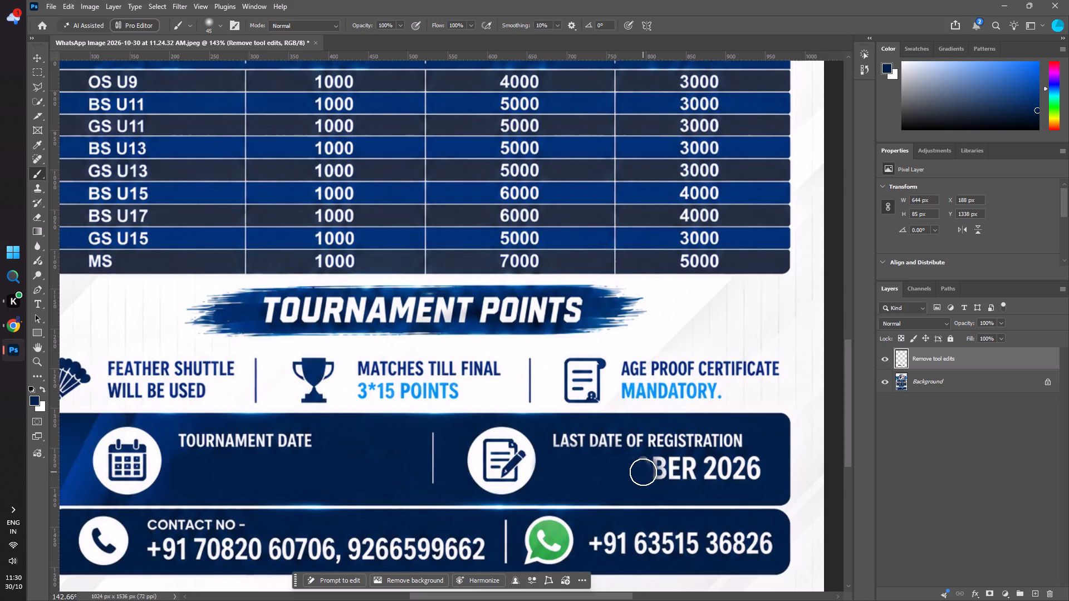
click(643, 472)
Paint navy over the remaining letters "BER" of OCTOBER under LAST DATE OF REGISTRATION.
triple_click(653, 469)
click(648, 469)
click(645, 469)
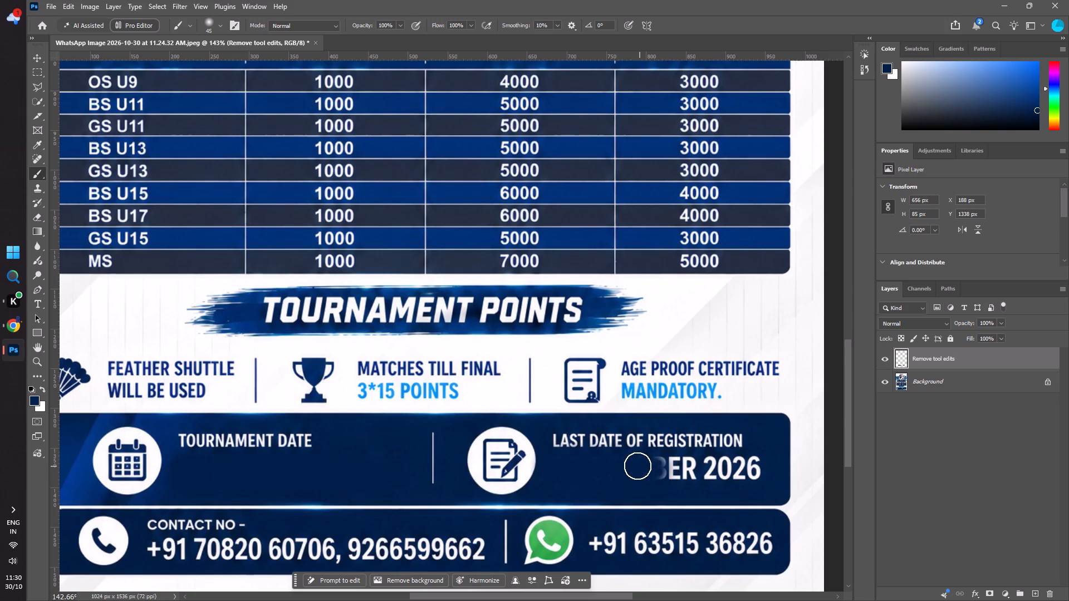
click(638, 466)
triple_click(665, 471)
click(710, 472)
triple_click(681, 472)
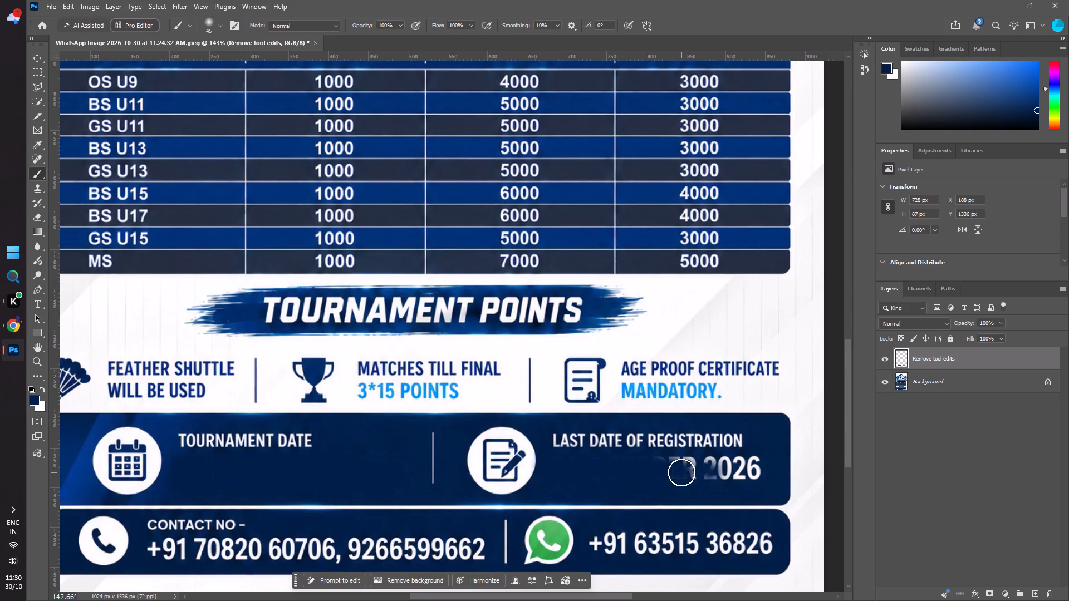
click(681, 472)
double_click(665, 470)
click(654, 469)
drag(661, 470, 670, 474)
triple_click(680, 474)
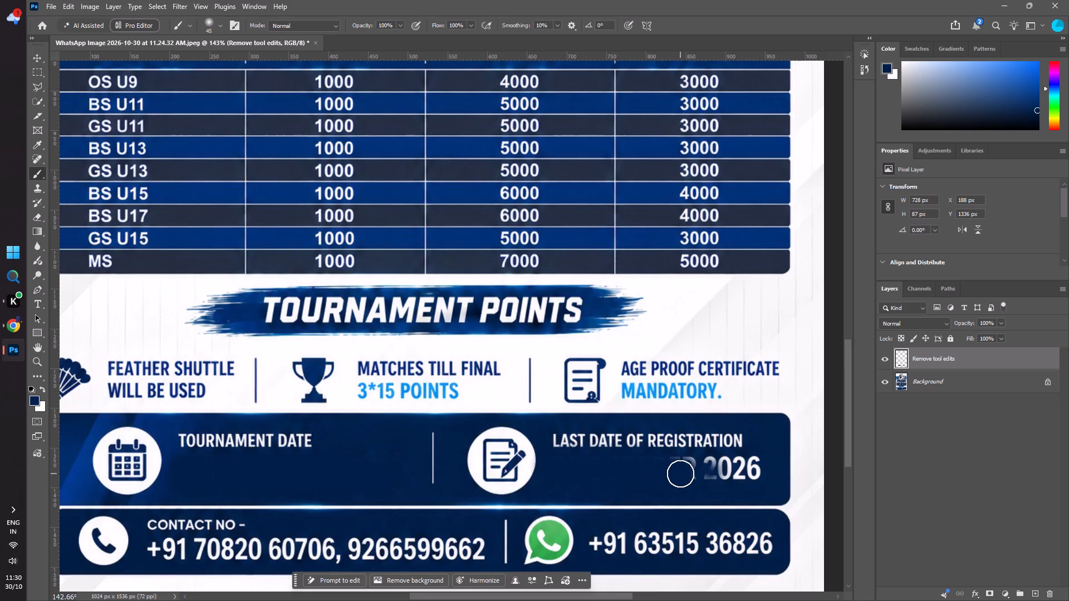
triple_click(679, 471)
click(681, 471)
double_click(685, 471)
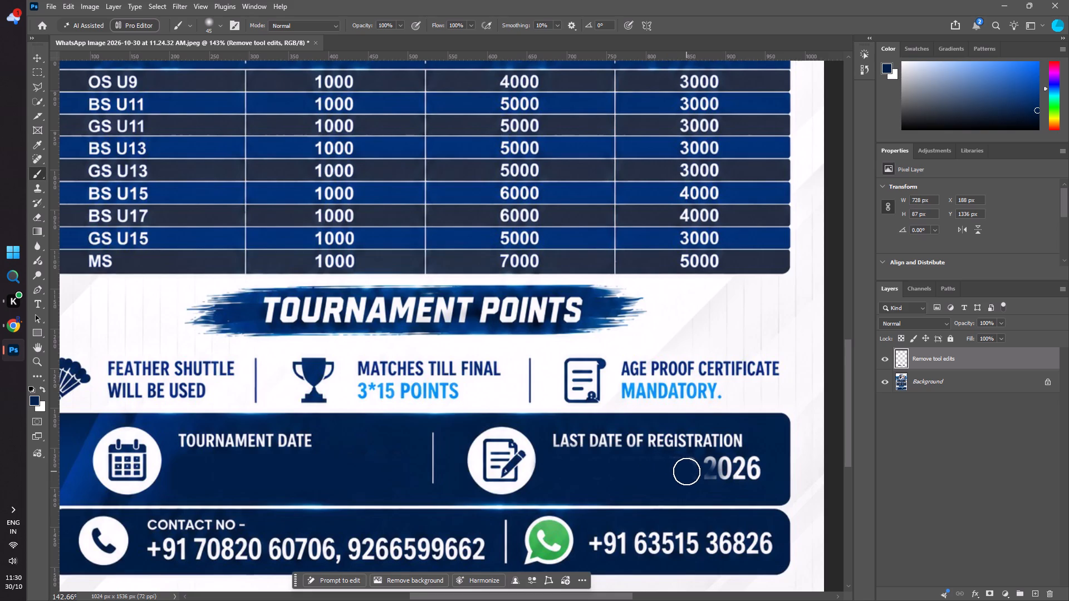
Cover the year "2026" under LAST DATE OF REGISTRATION with navy brush dabs.
double_click(699, 470)
click(660, 468)
drag(665, 467, 673, 469)
double_click(697, 470)
triple_click(709, 470)
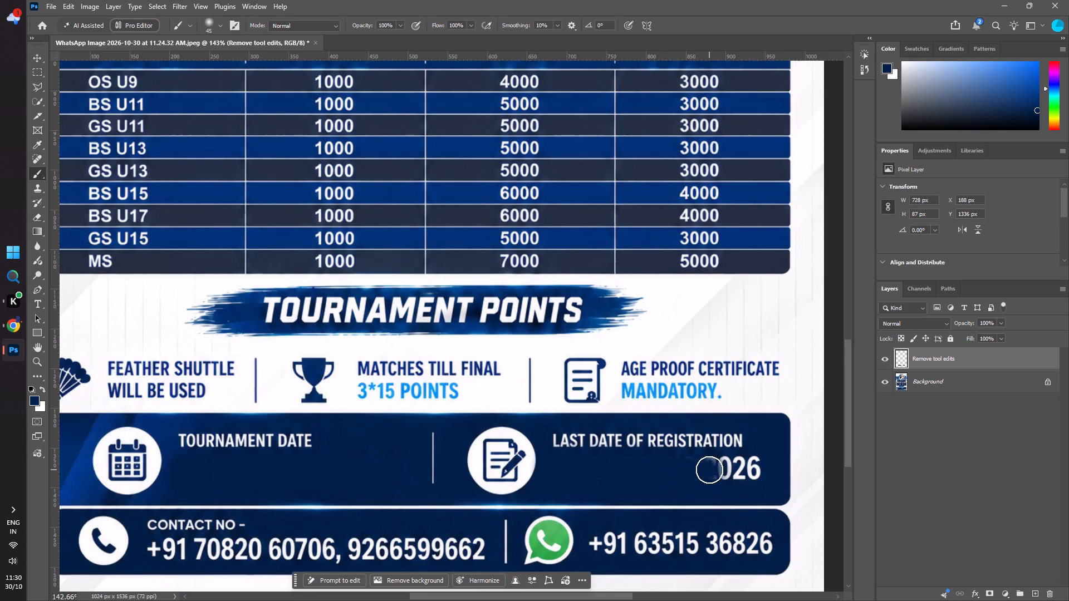
double_click(710, 470)
triple_click(719, 470)
triple_click(719, 470)
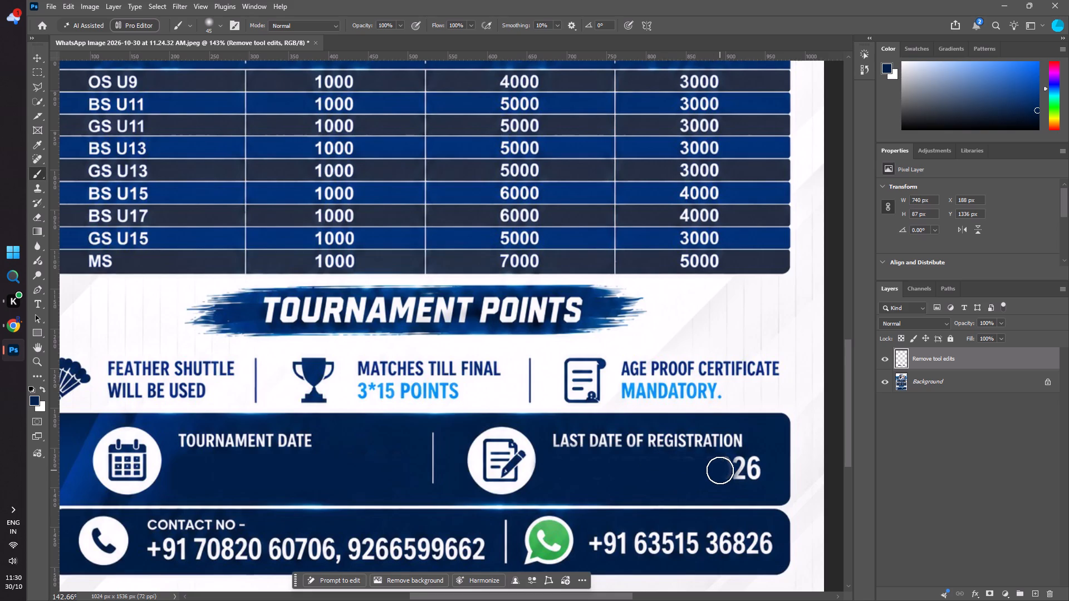
click(725, 471)
double_click(744, 470)
triple_click(752, 470)
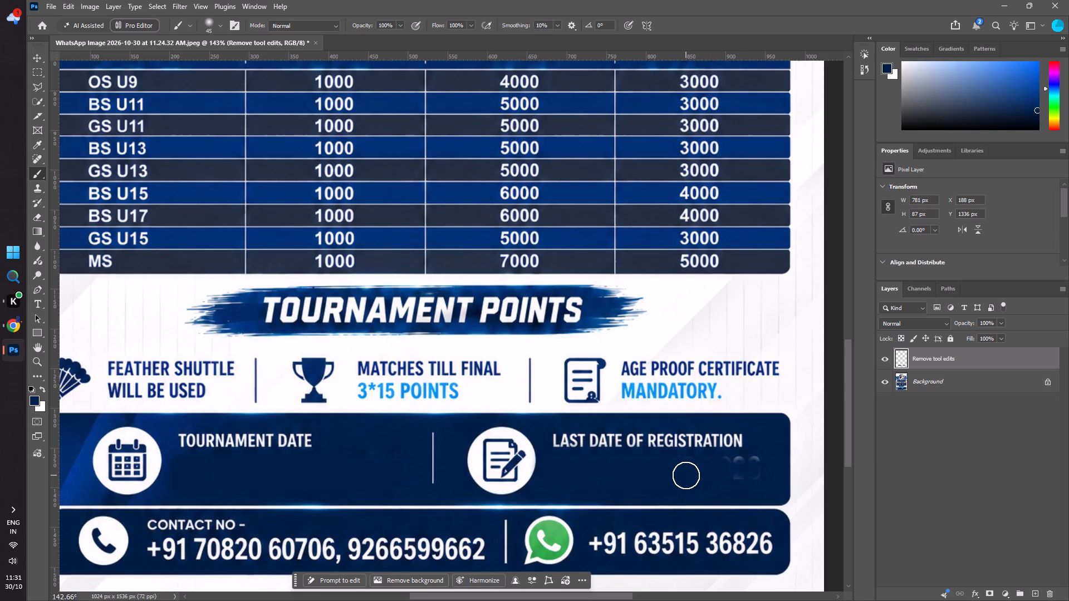
Brush away the faint traces of "2026" left under LAST DATE OF REGISTRATION.
click(690, 469)
click(692, 471)
click(702, 470)
click(714, 468)
click(728, 469)
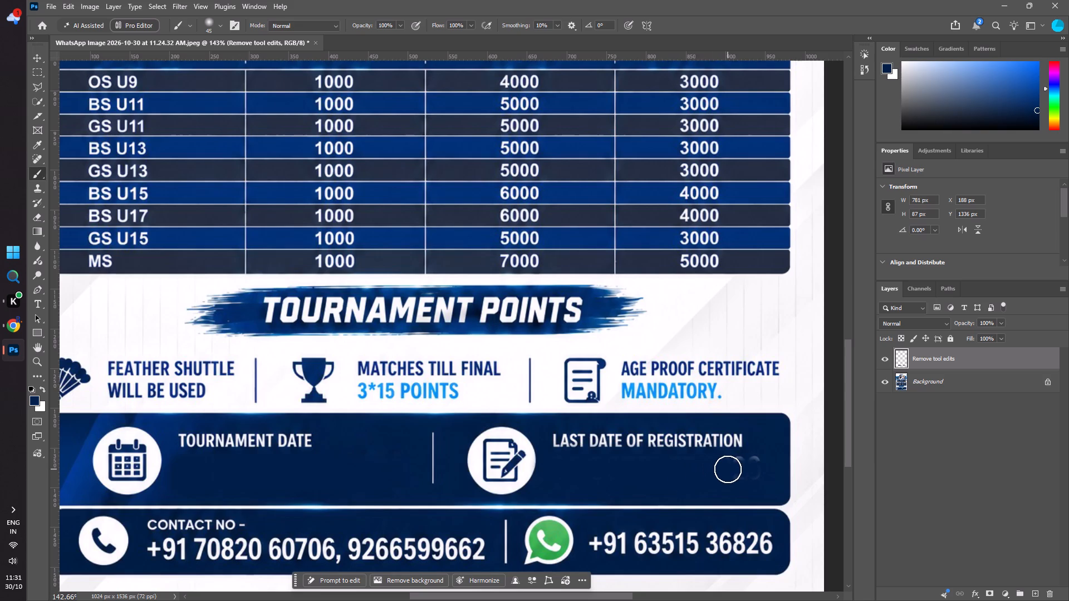
click(733, 469)
double_click(746, 468)
triple_click(726, 471)
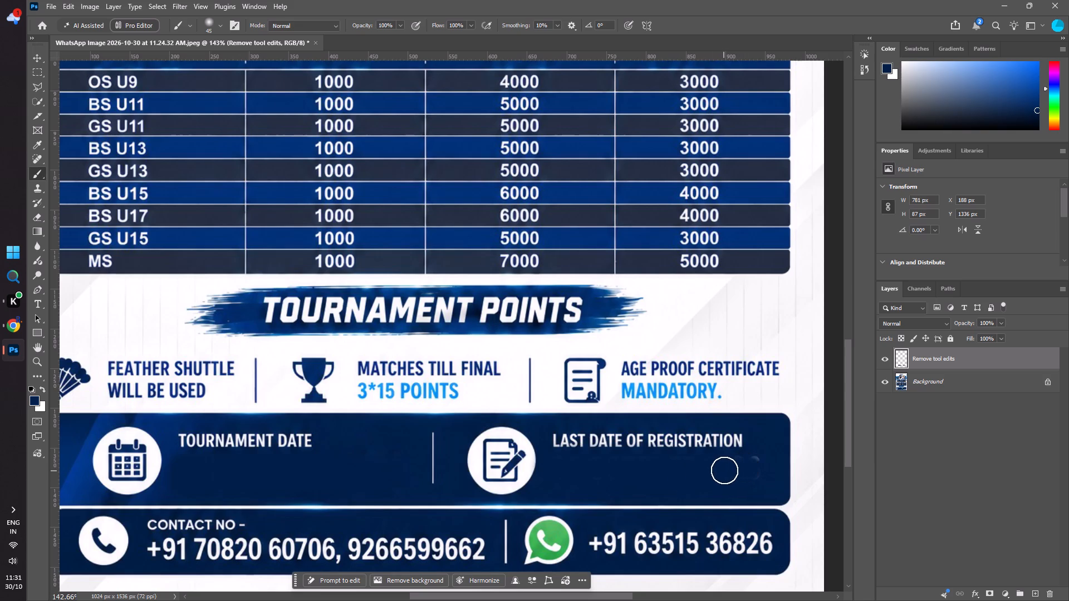
click(741, 466)
click(747, 468)
click(751, 469)
double_click(759, 465)
click(743, 467)
click(732, 468)
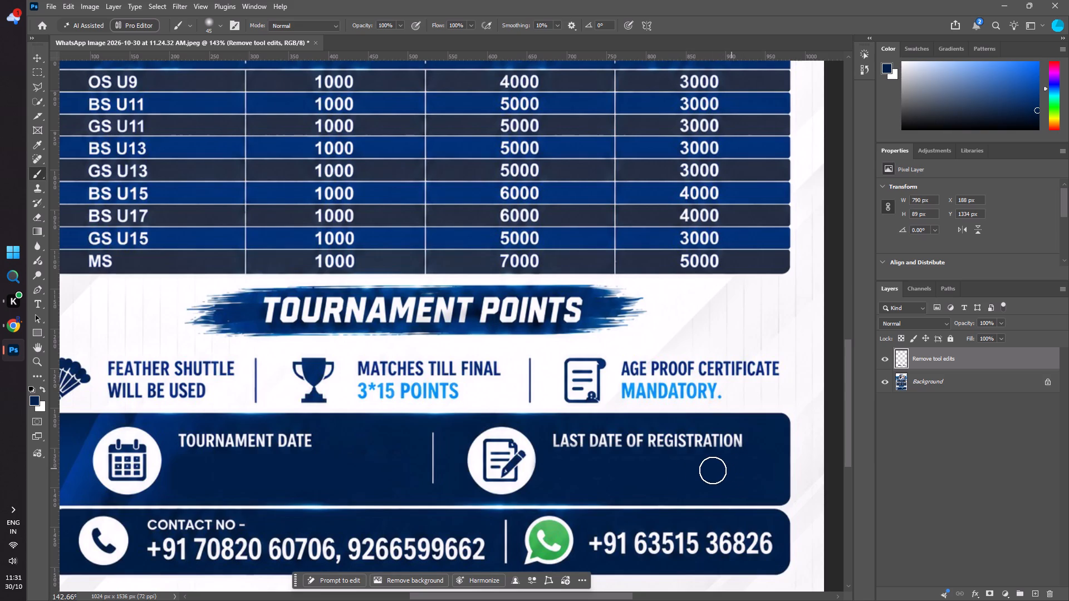
Even out the navy across the whole cleared date strip under LAST DATE OF REGISTRATION with more brush dabs.
click(713, 470)
click(712, 471)
click(703, 473)
click(679, 473)
click(670, 475)
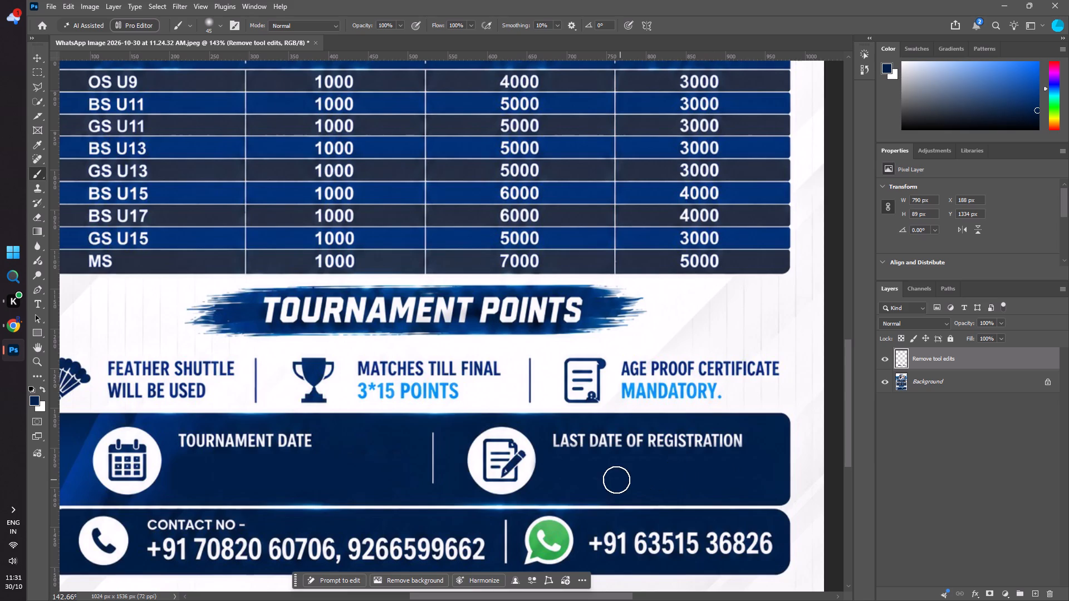
click(616, 480)
click(604, 478)
click(551, 477)
click(567, 475)
double_click(566, 474)
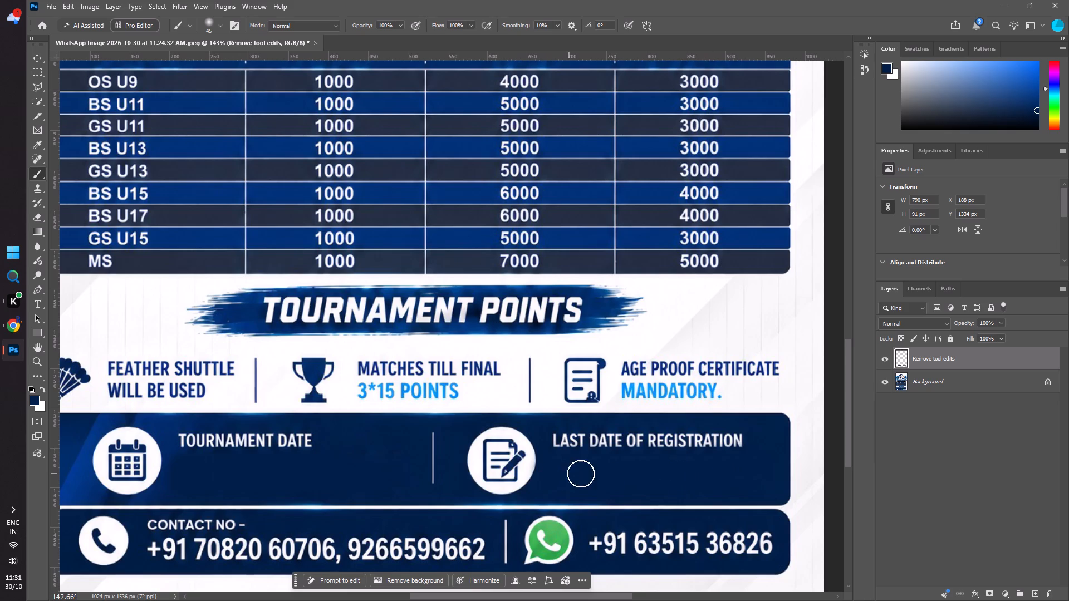
click(595, 474)
click(617, 476)
click(651, 476)
click(668, 476)
click(712, 475)
click(737, 475)
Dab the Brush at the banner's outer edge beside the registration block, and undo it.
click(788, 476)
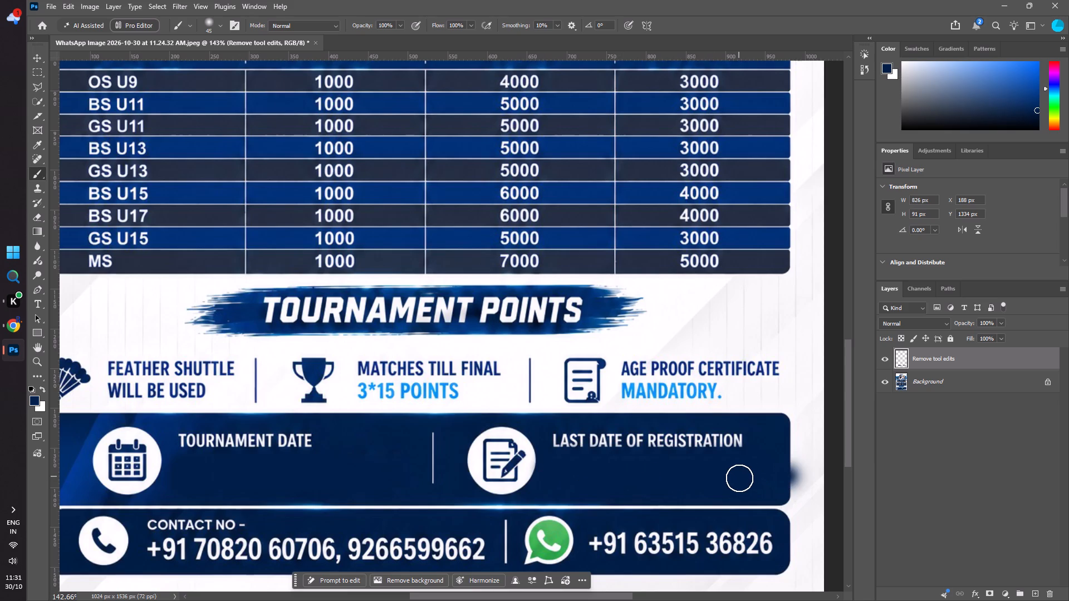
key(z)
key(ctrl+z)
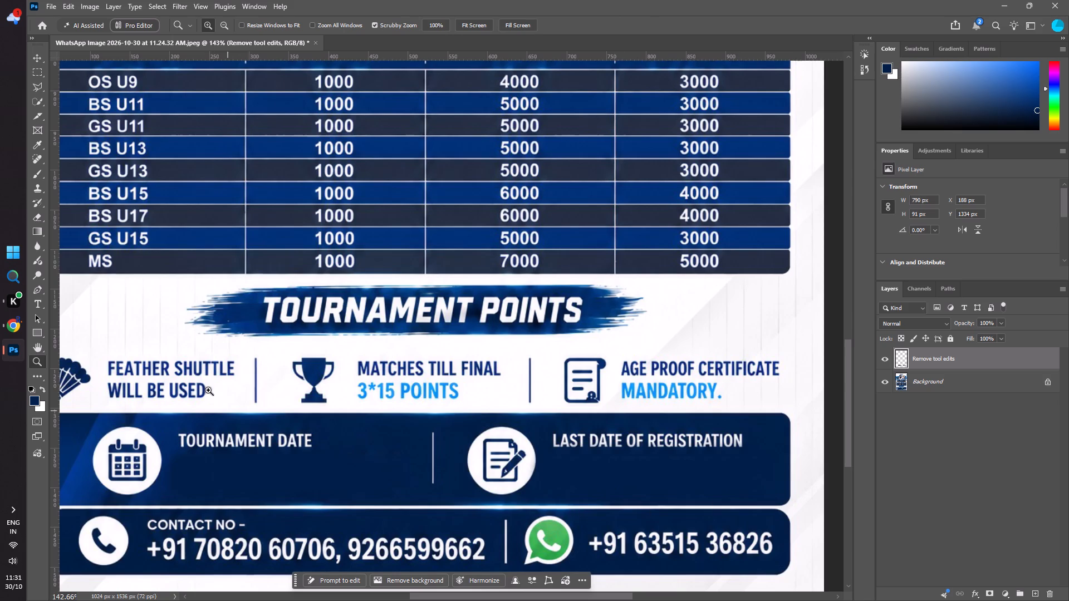
Deselect the retouching layer and add a text line reading "22 NOV 2026" under TOURNAMENT DATE.
click(35, 55)
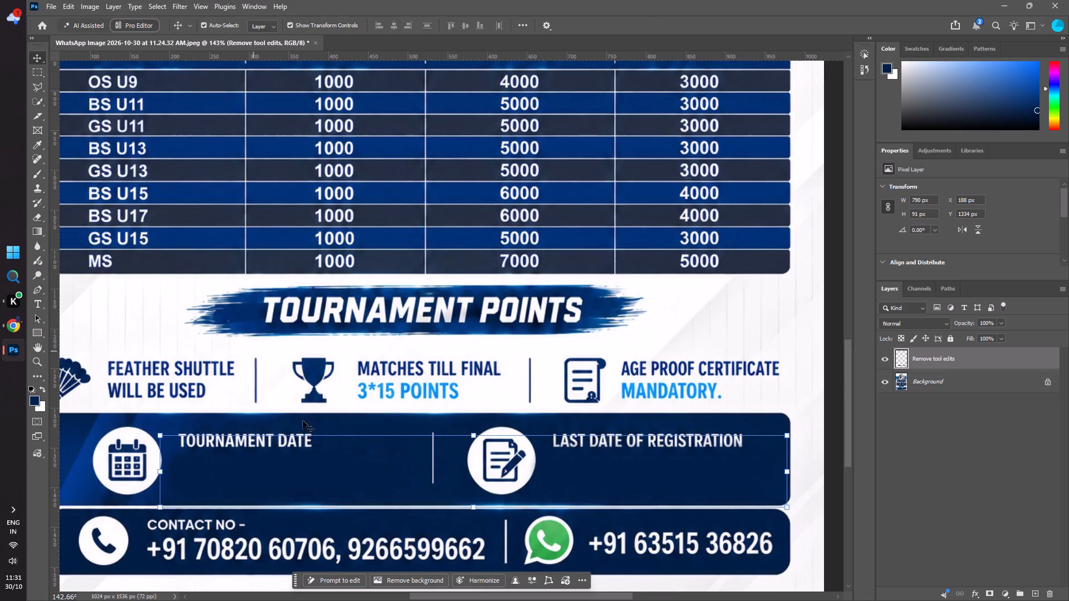
click(833, 306)
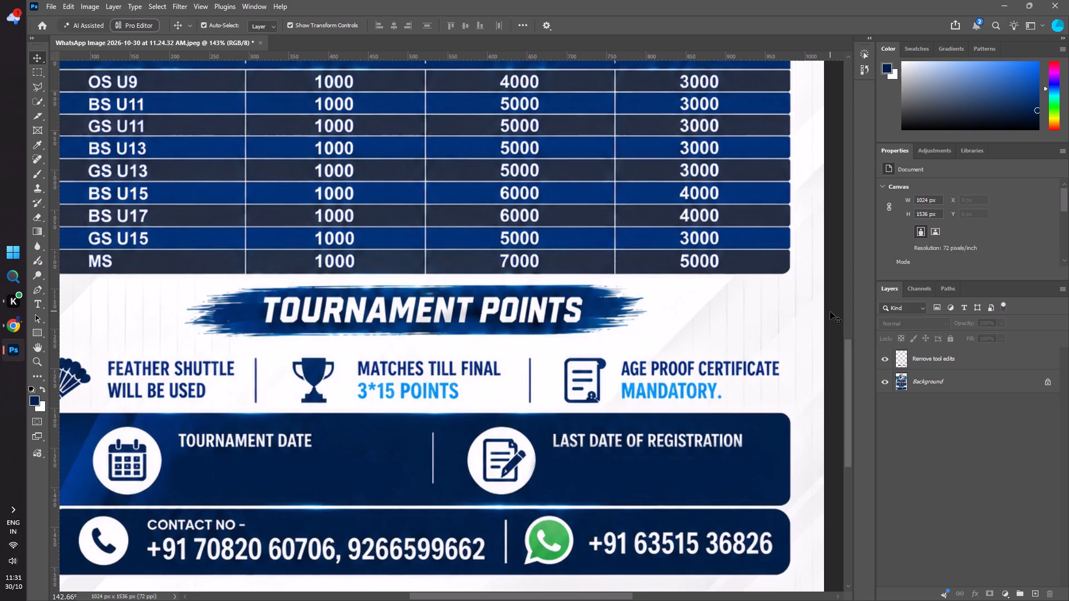
scroll(796, 378, down, 4)
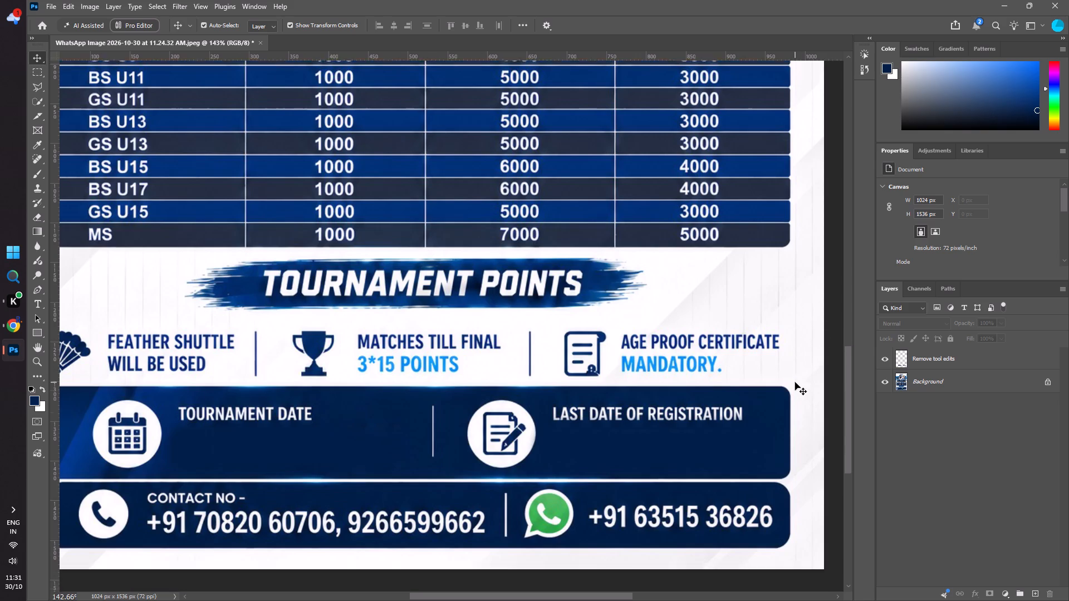
scroll(795, 382, down, 2)
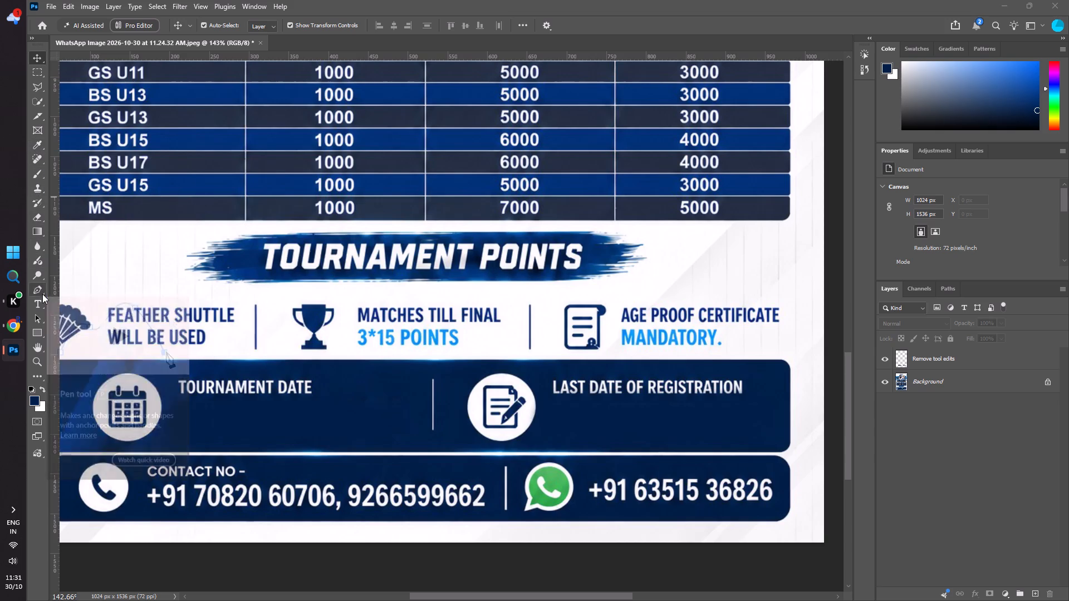
click(36, 306)
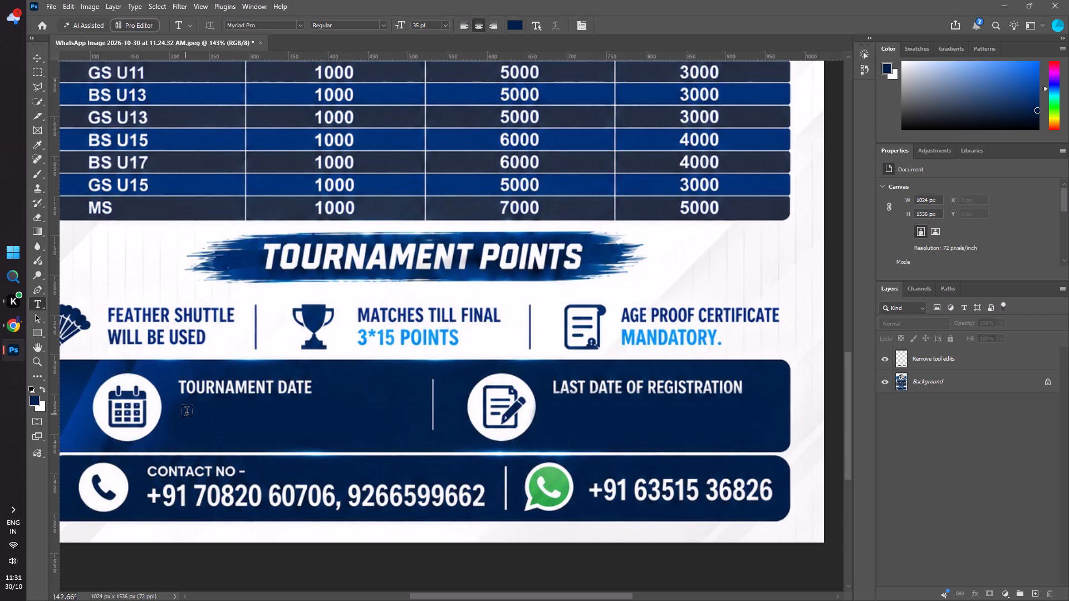
click(187, 413)
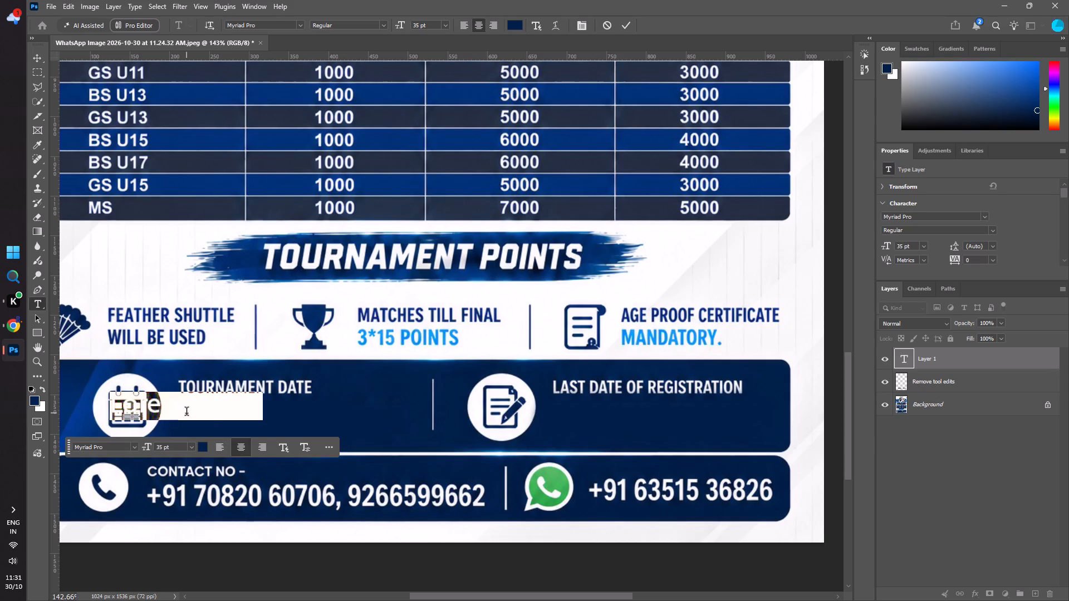
key(2)
key(2)
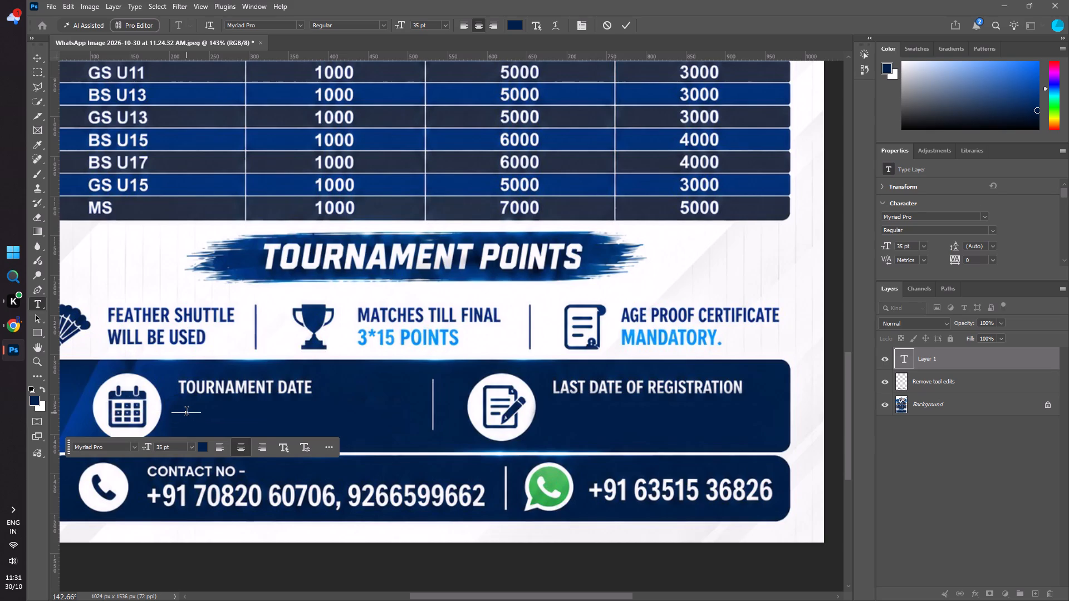
key(space)
key(n)
text(OV)
key(space)
text(2026)
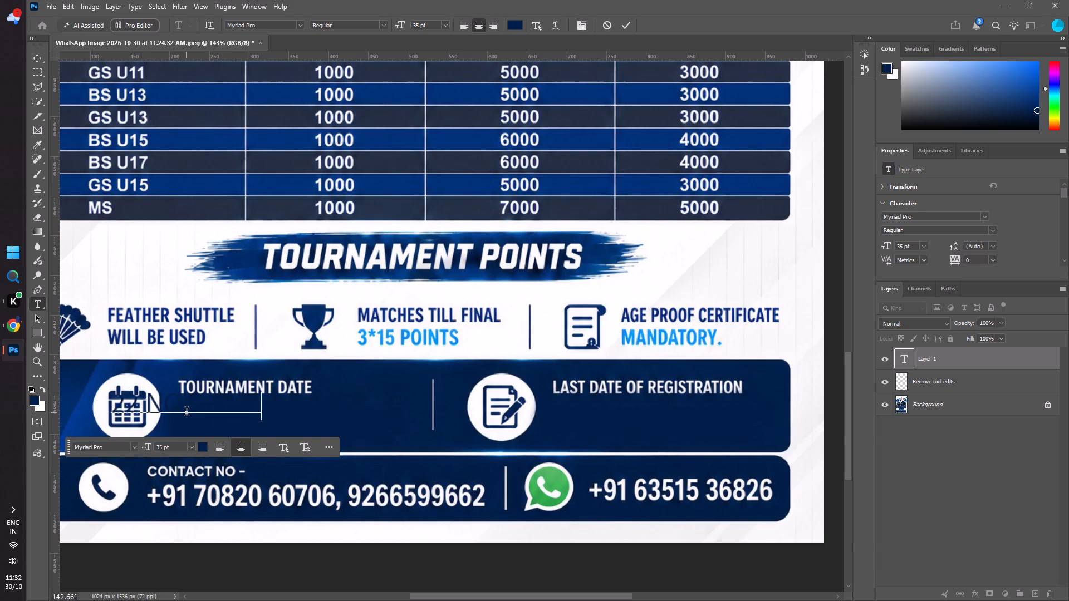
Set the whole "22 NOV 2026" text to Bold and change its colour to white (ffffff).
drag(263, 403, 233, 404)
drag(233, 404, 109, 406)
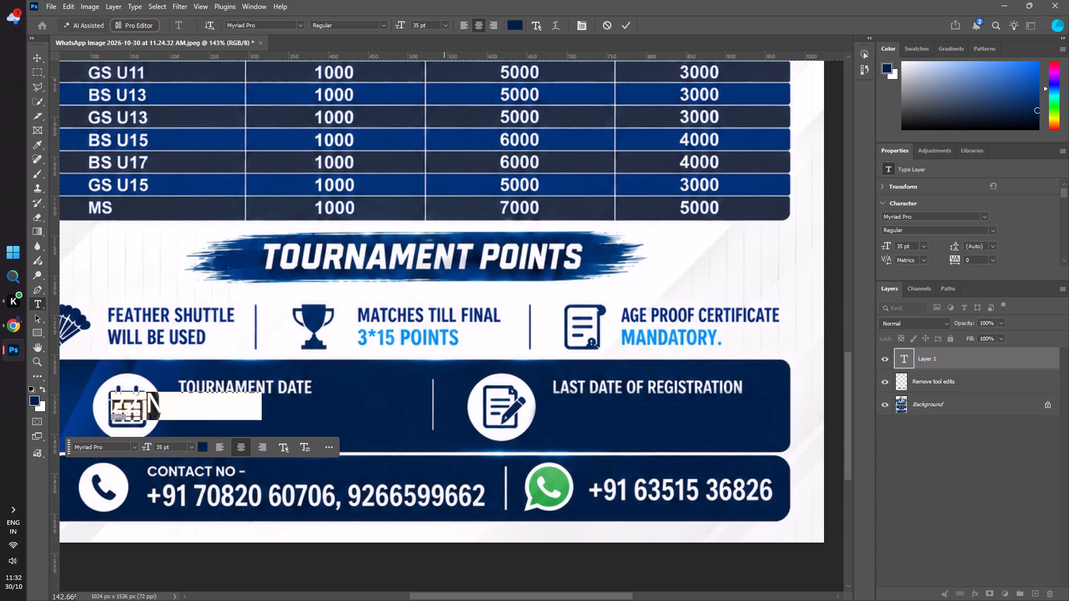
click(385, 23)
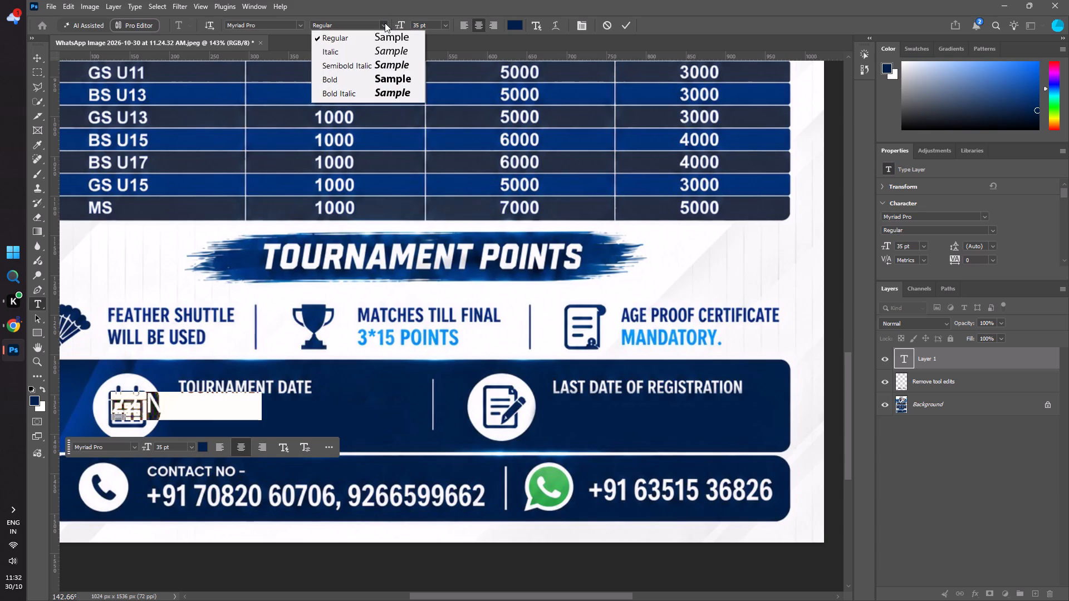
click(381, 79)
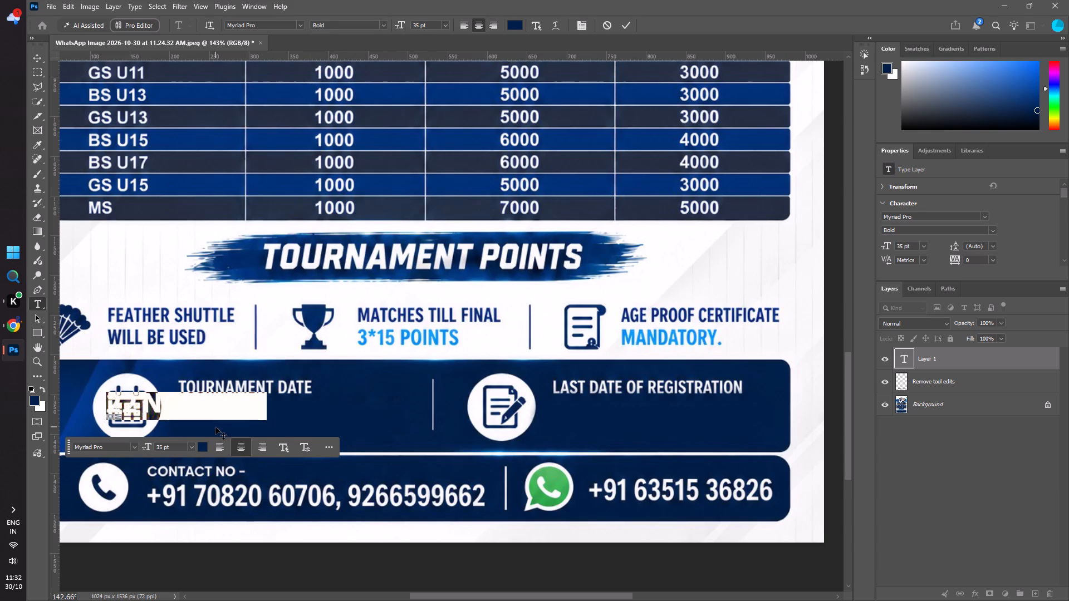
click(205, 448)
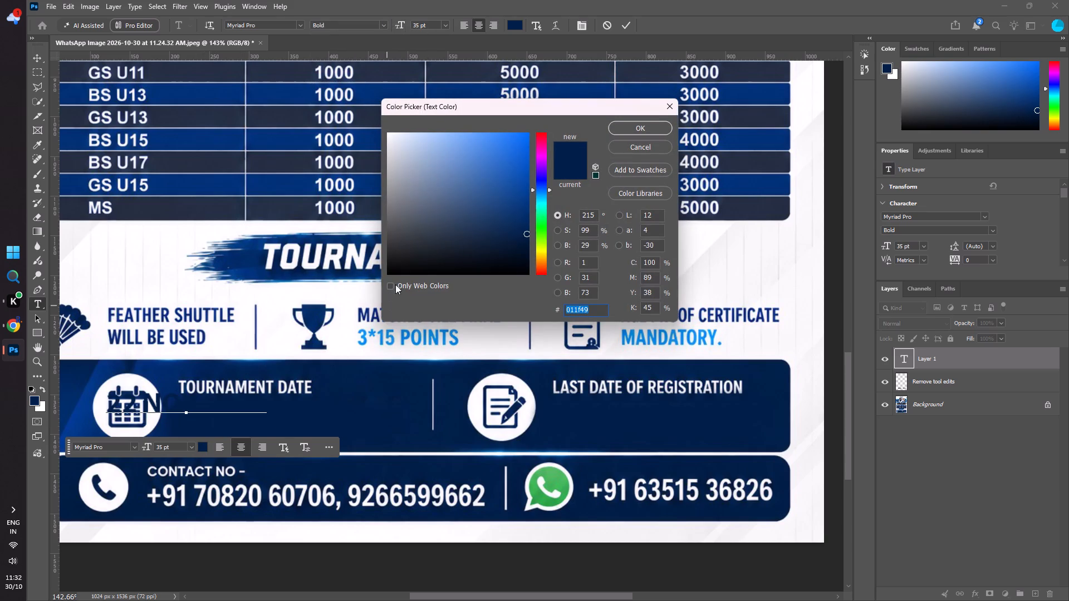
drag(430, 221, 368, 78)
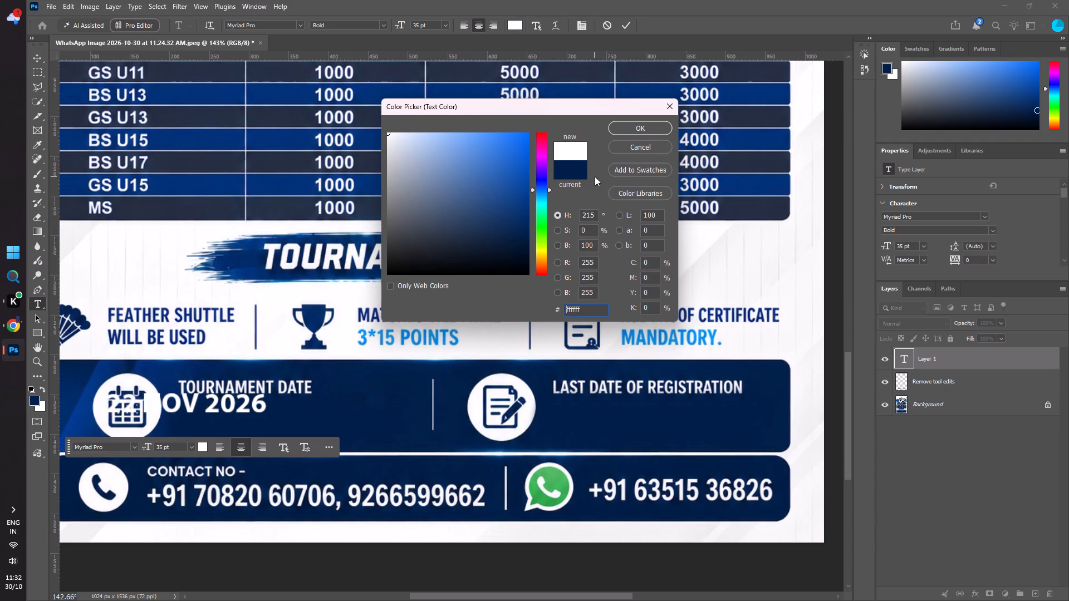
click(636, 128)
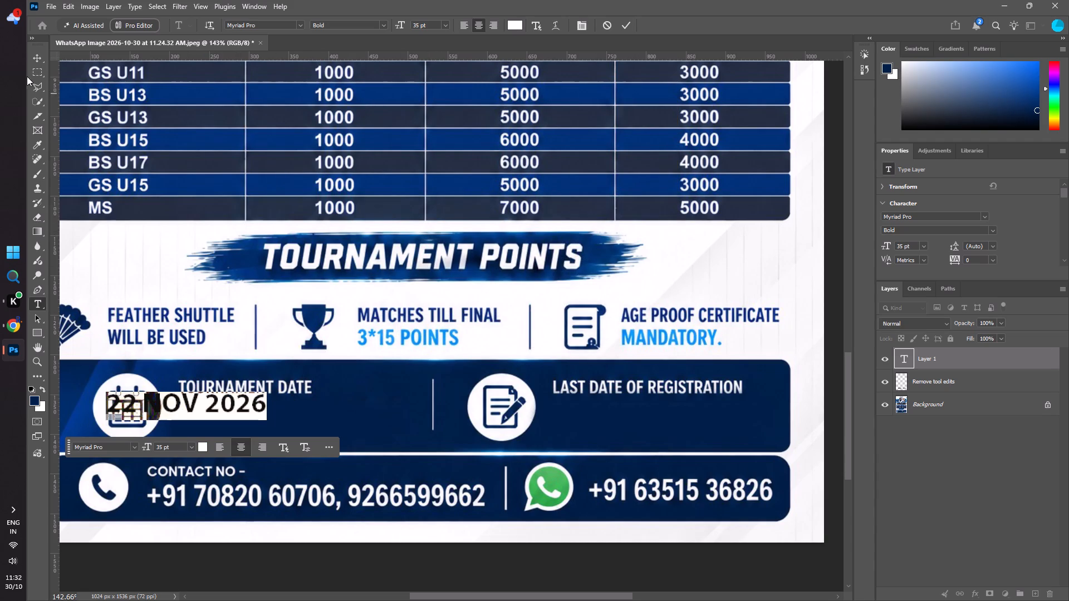
Move the "22 NOV 2026" text clear of the calendar icon, directly beneath TOURNAMENT DATE and lined up with the heading's start.
click(38, 56)
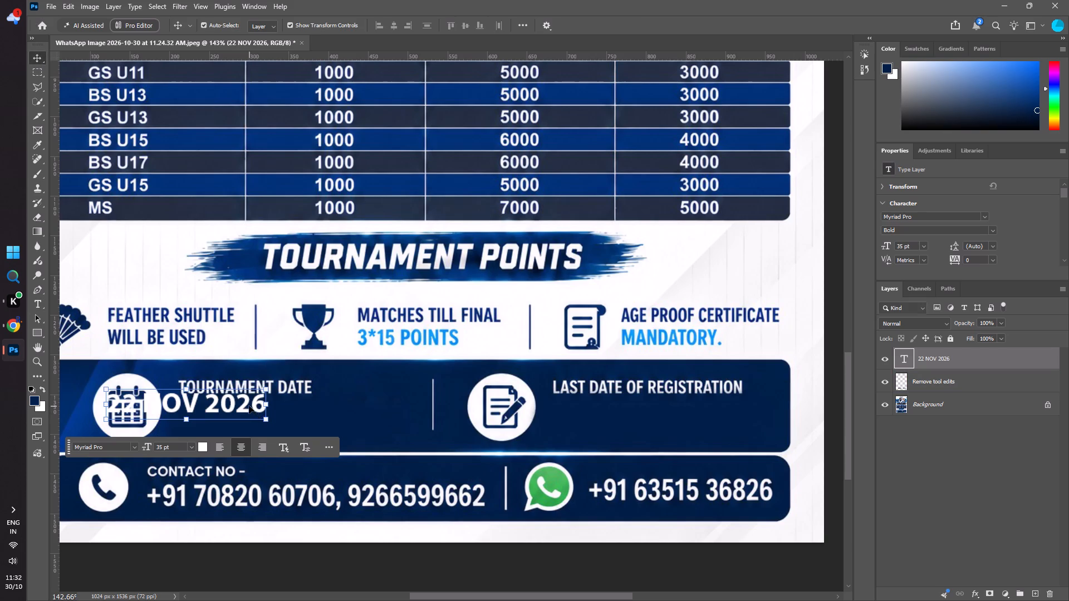
drag(249, 406, 328, 418)
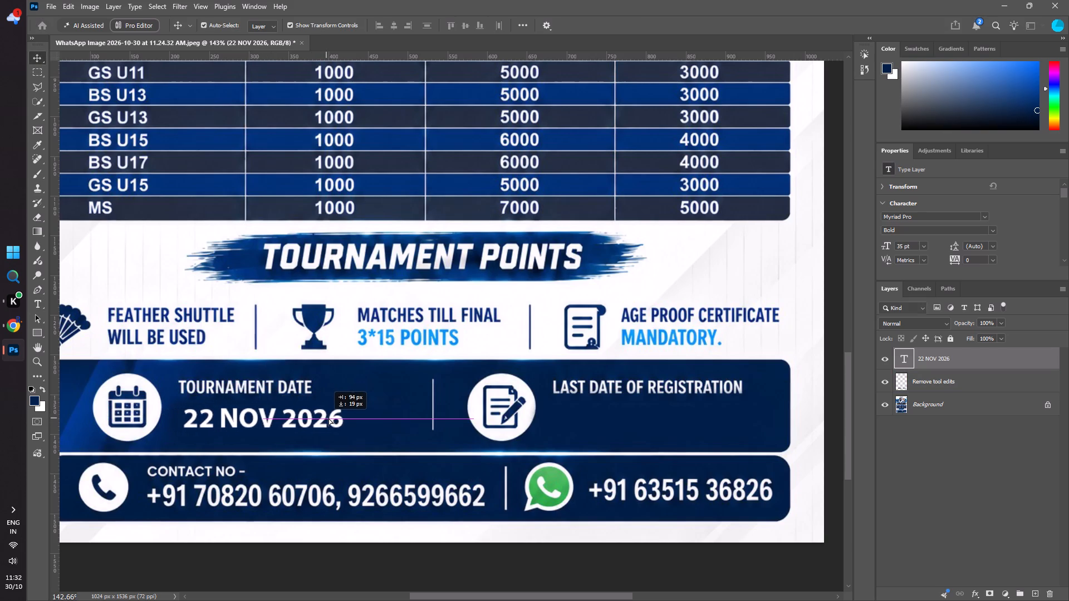
drag(328, 418, 322, 414)
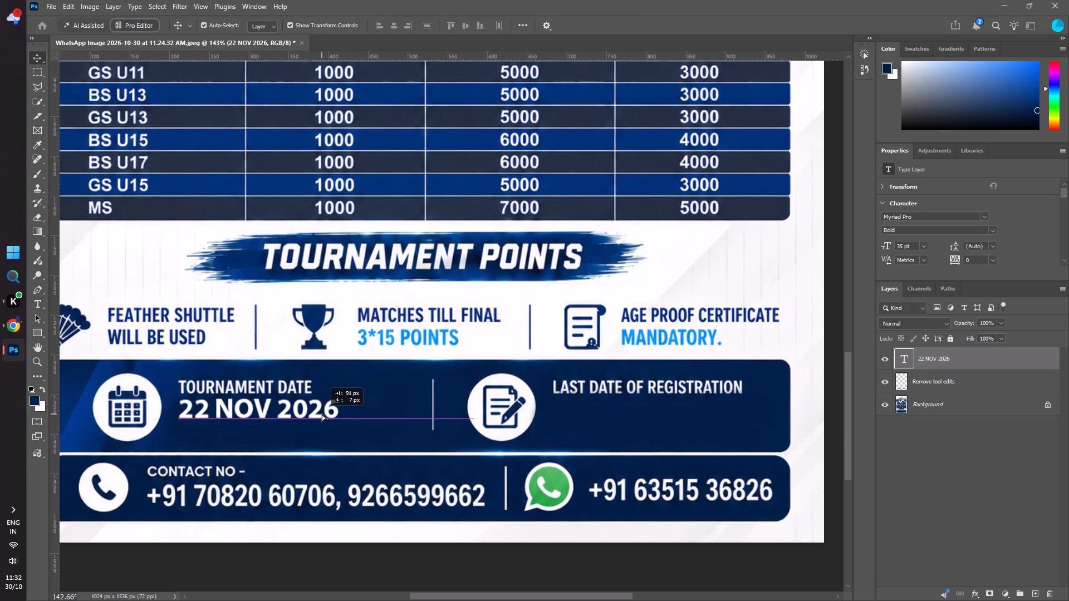
drag(322, 414, 322, 423)
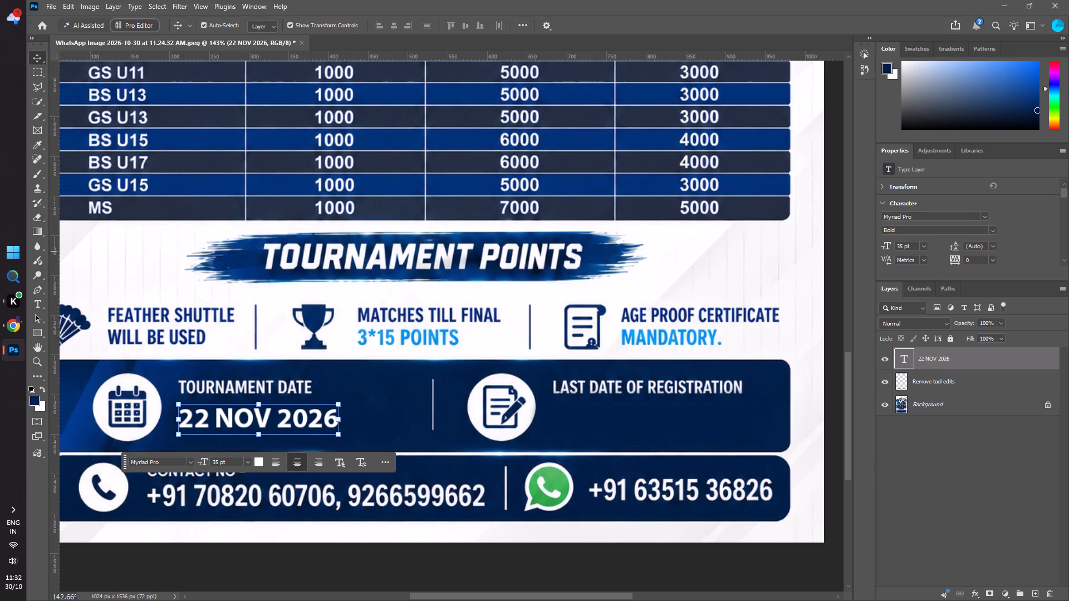
Change the font of the "22 NOV 2026" text to Swis721 BlkCn BT Black.
click(984, 215)
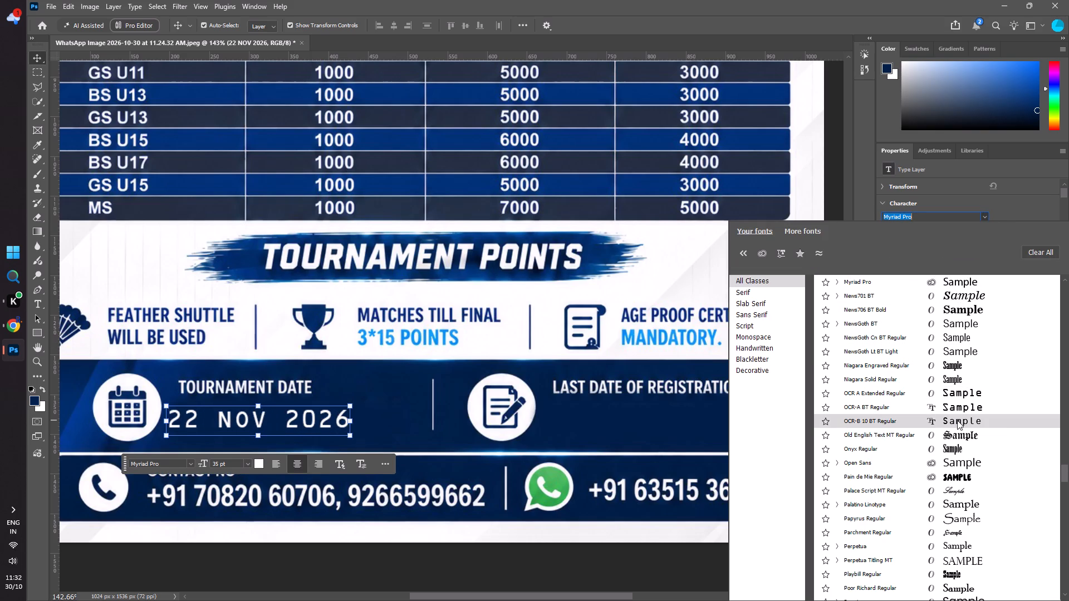
scroll(957, 420, down, 5)
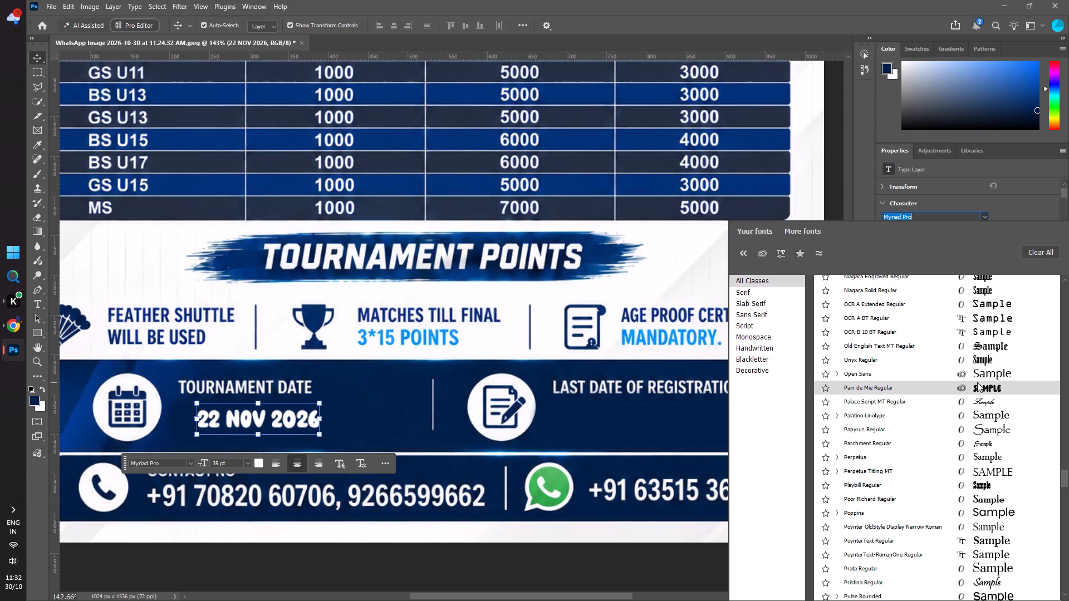
scroll(977, 418, down, 2)
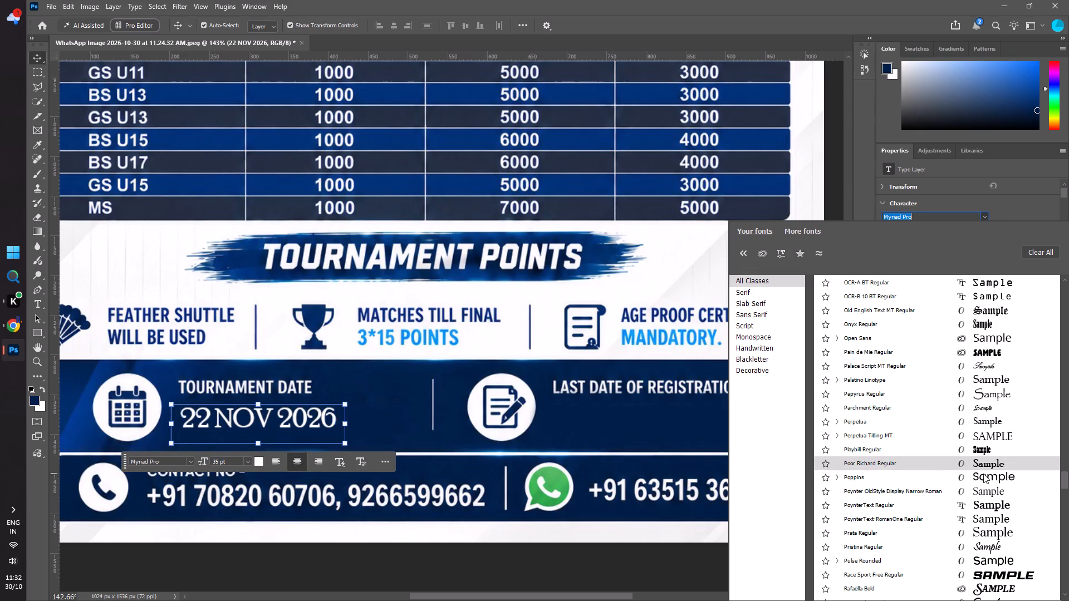
scroll(984, 505, down, 2)
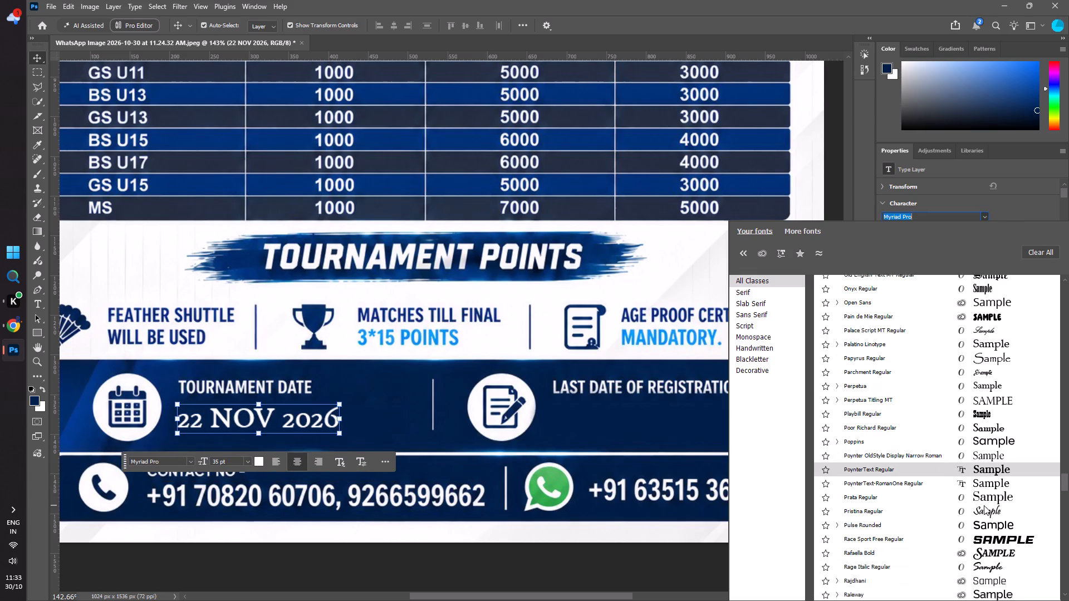
scroll(984, 505, down, 2)
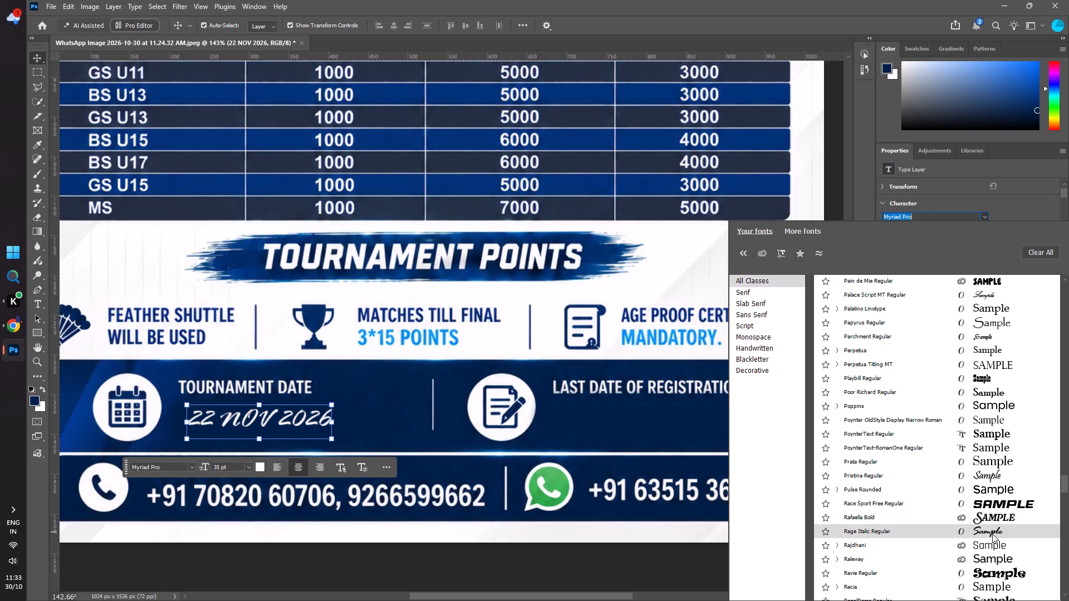
scroll(992, 534, down, 1)
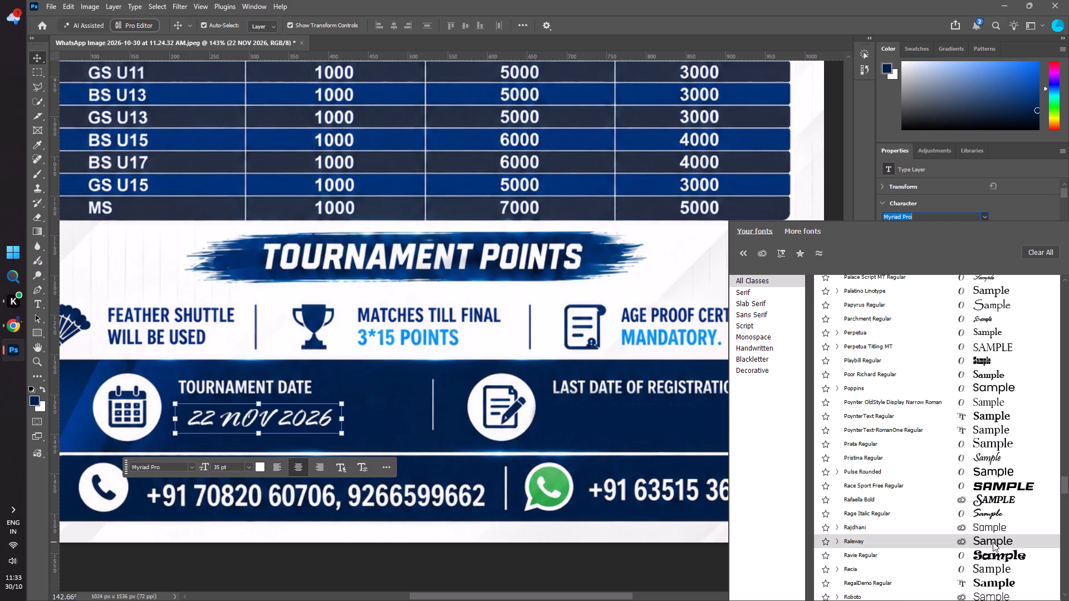
scroll(993, 542, down, 3)
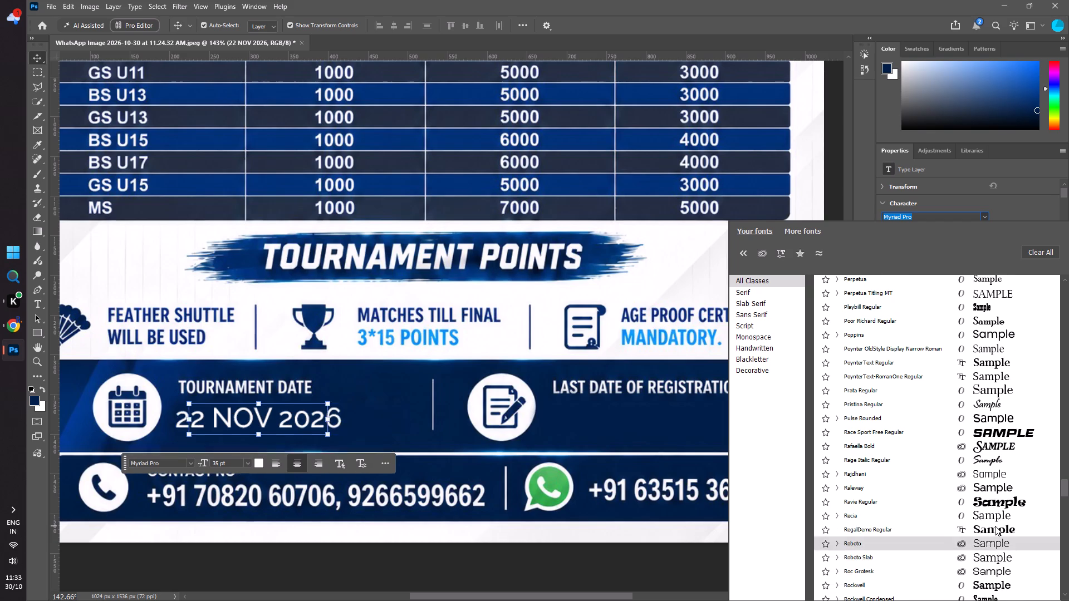
scroll(995, 526, down, 4)
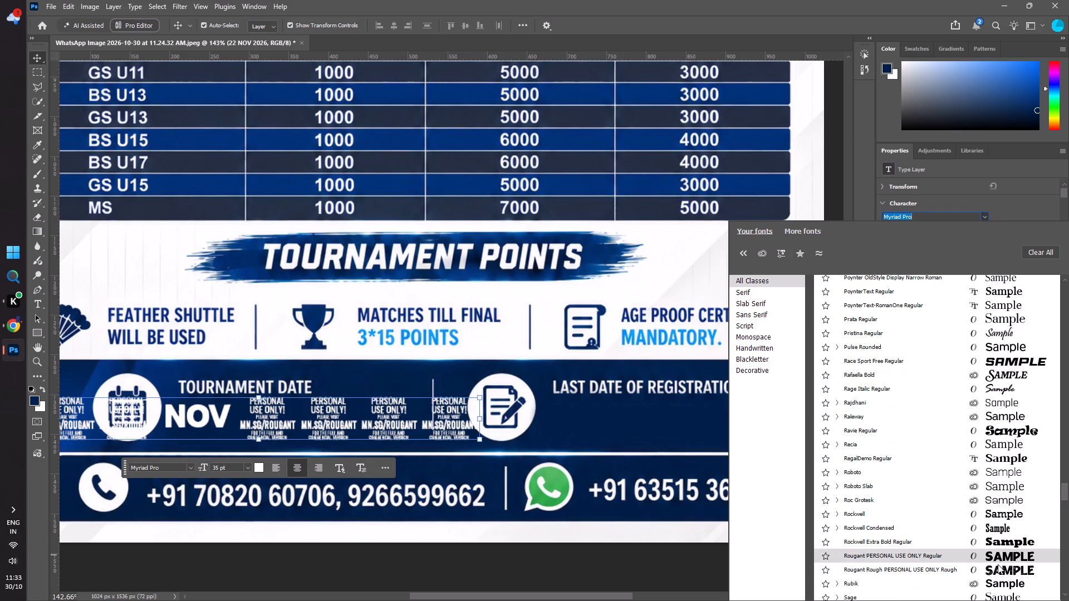
scroll(998, 573, down, 2)
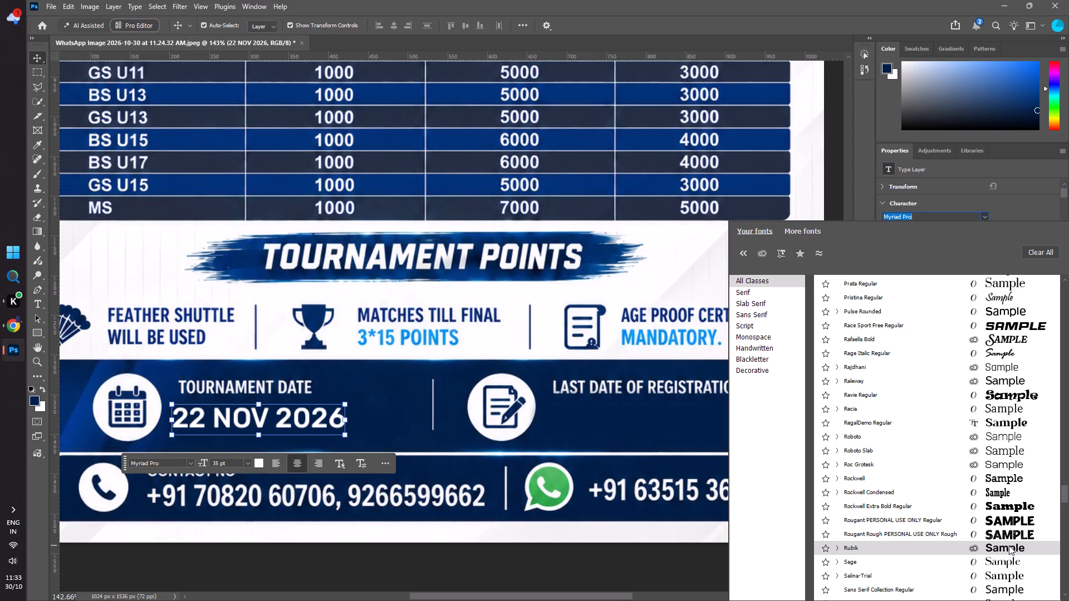
scroll(1009, 545, down, 1)
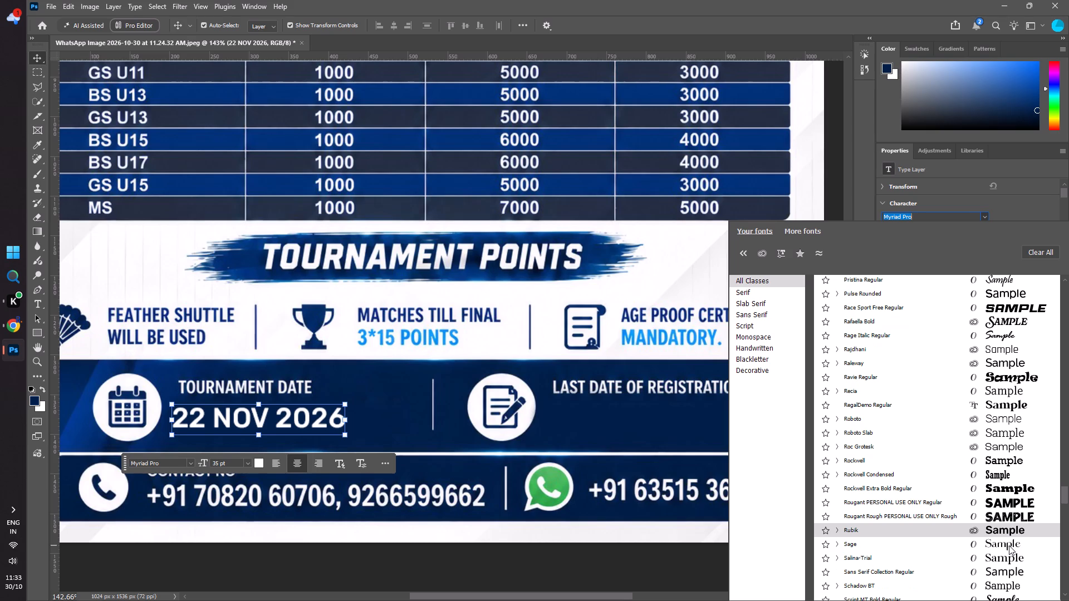
scroll(1009, 545, down, 2)
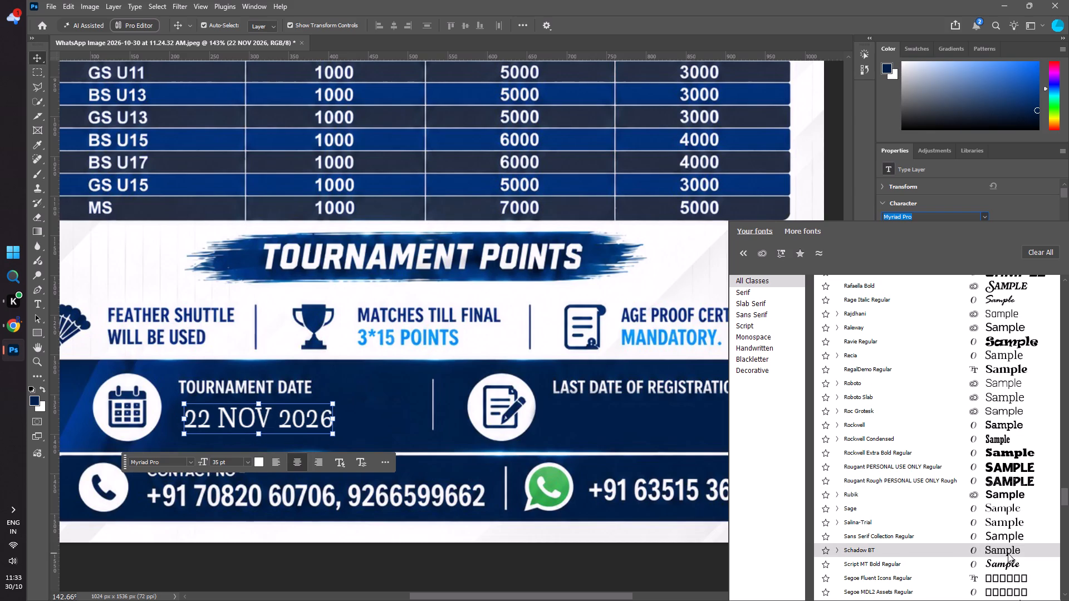
scroll(1008, 553, down, 8)
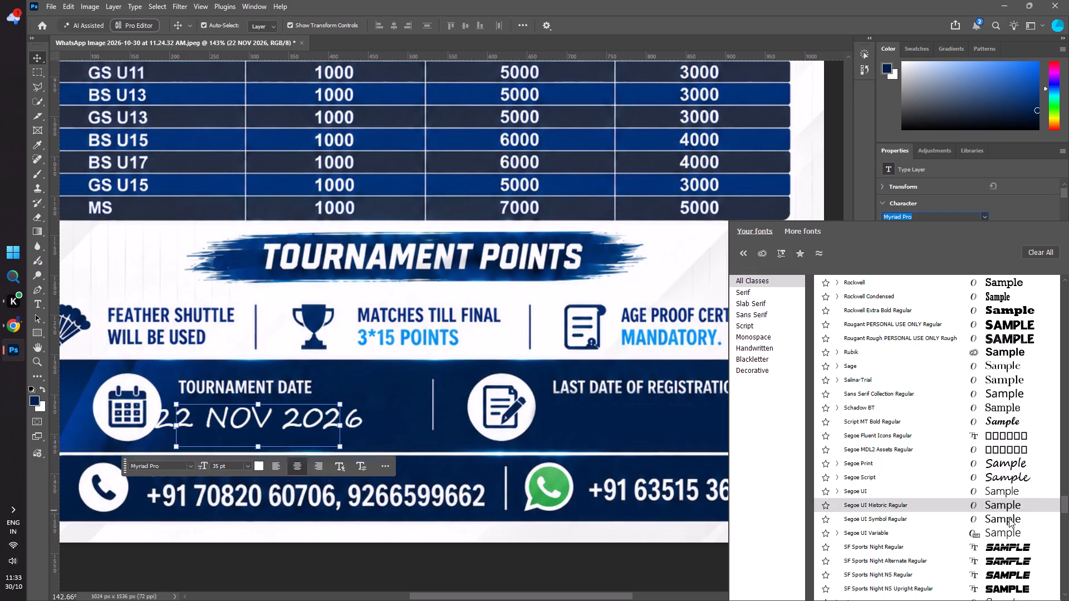
scroll(1009, 521, down, 8)
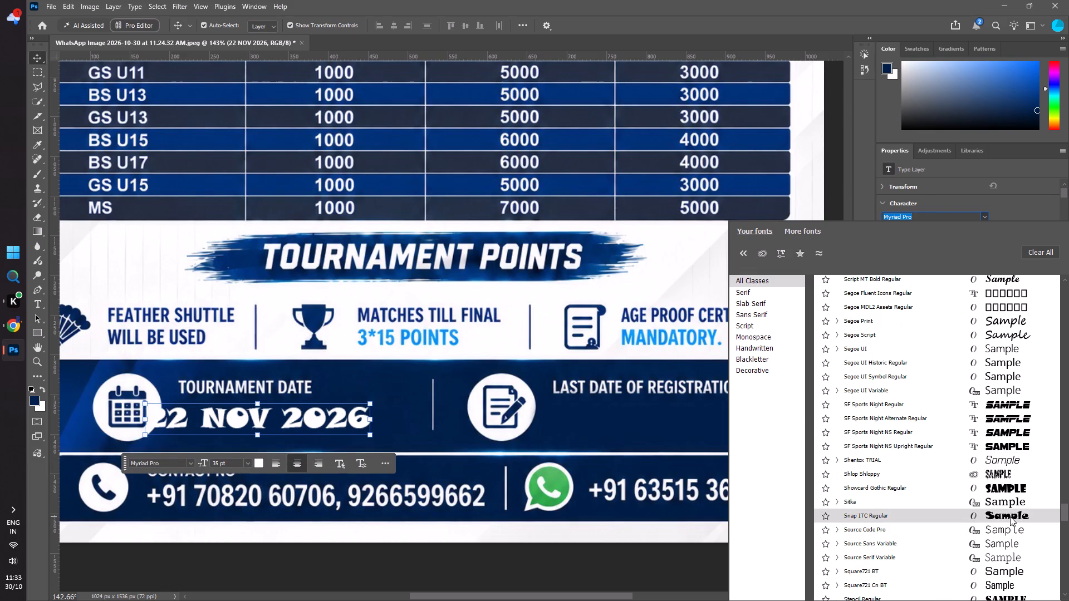
scroll(1010, 516, down, 7)
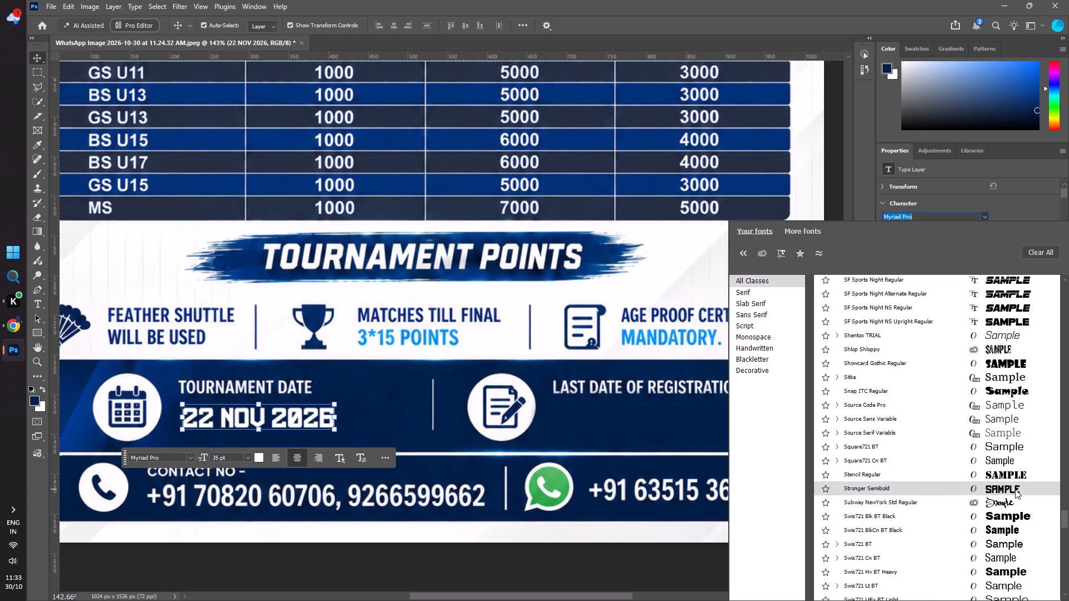
click(1011, 528)
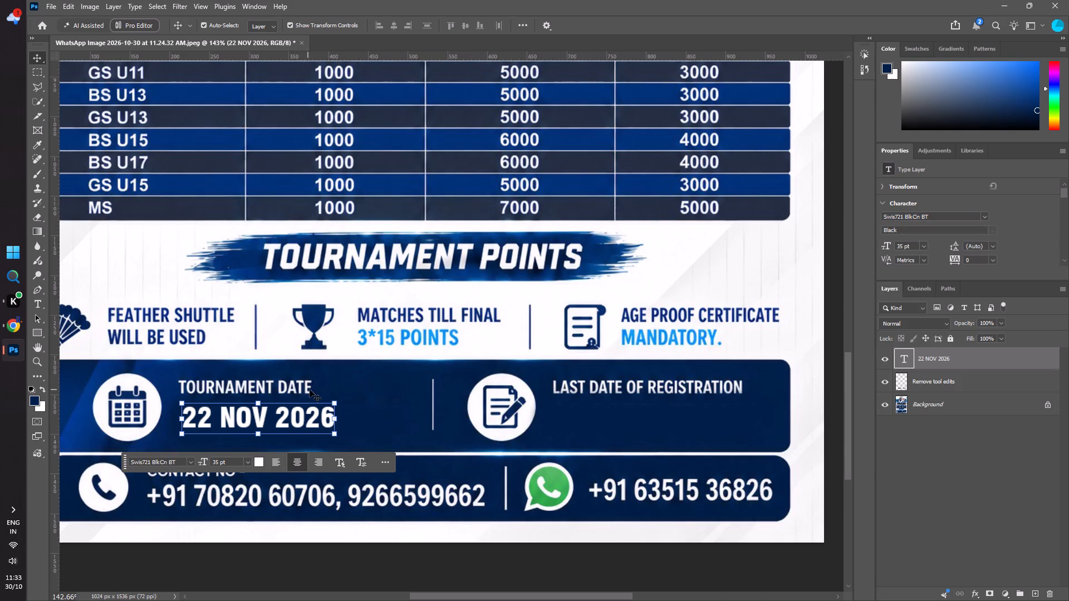
Recolour the "22 NOV 2026" text bright yellow (ffde00) and finish the text edit.
triple_click(303, 421)
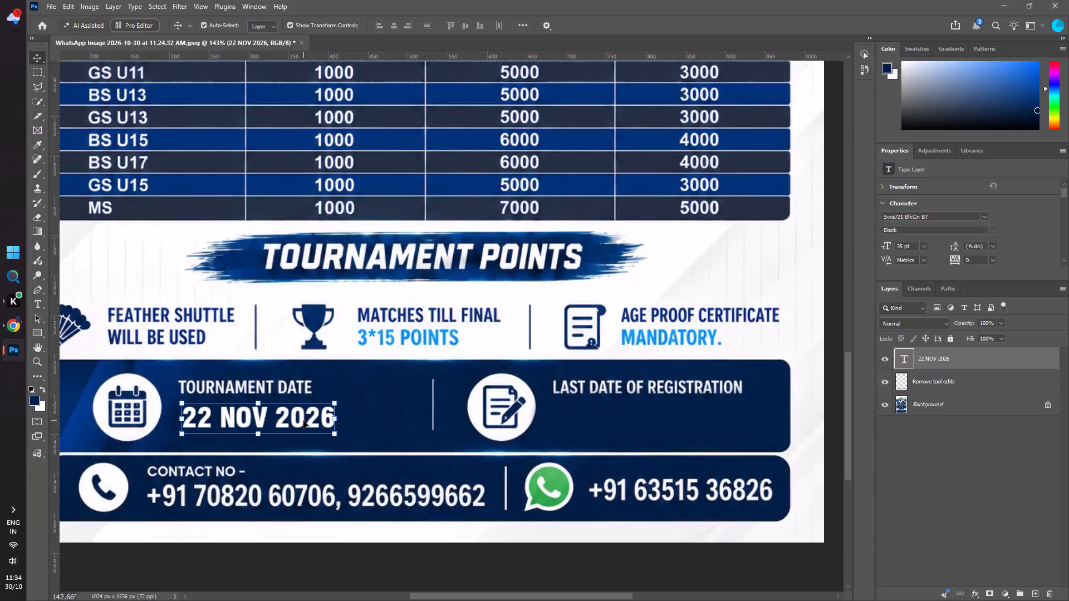
click(259, 461)
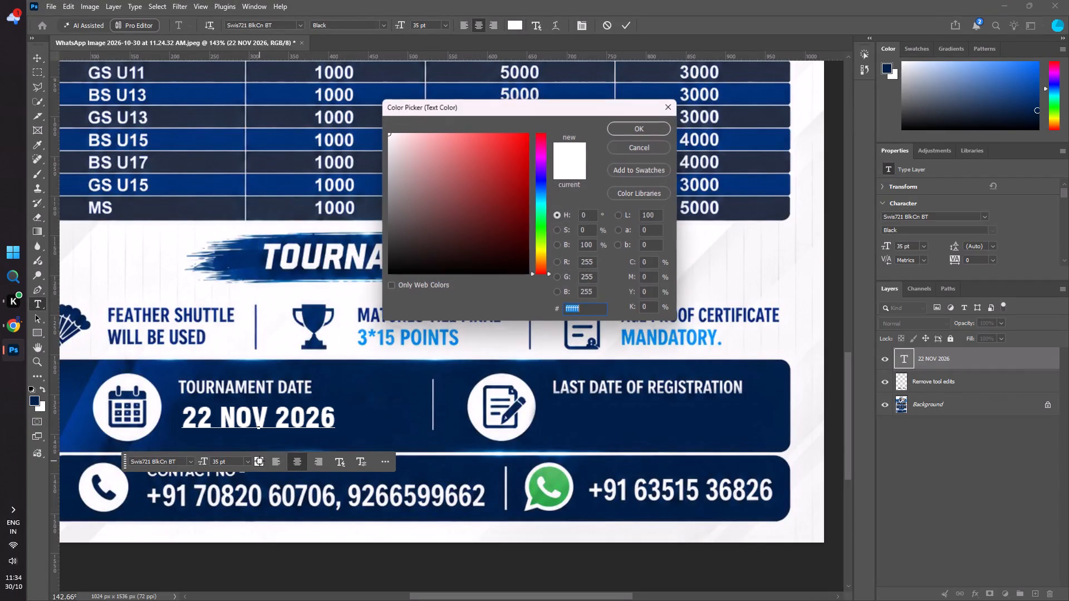
click(542, 254)
drag(513, 202, 524, 142)
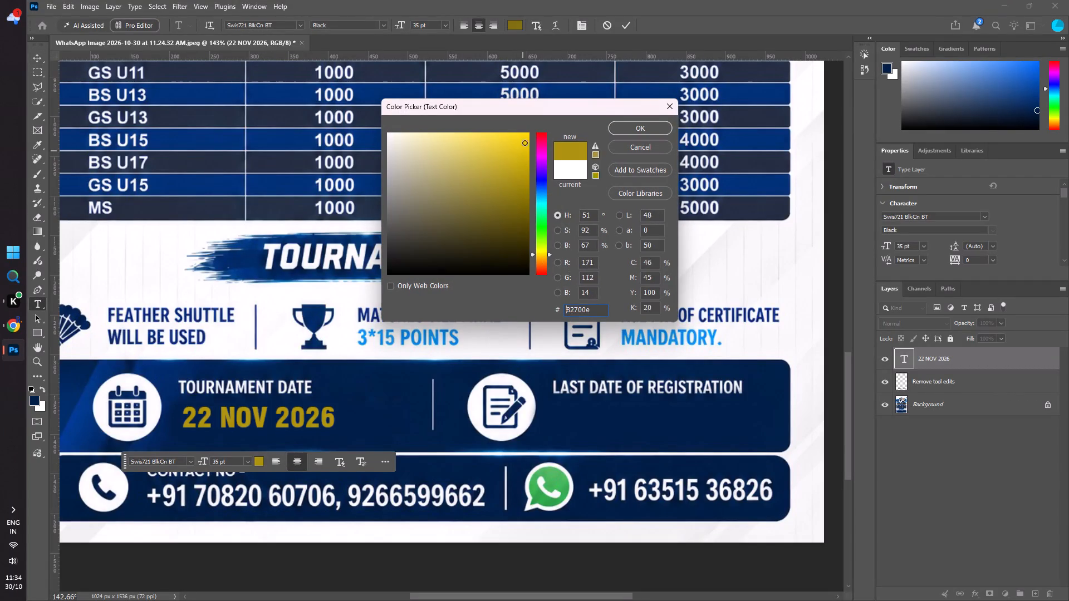
drag(524, 142, 533, 119)
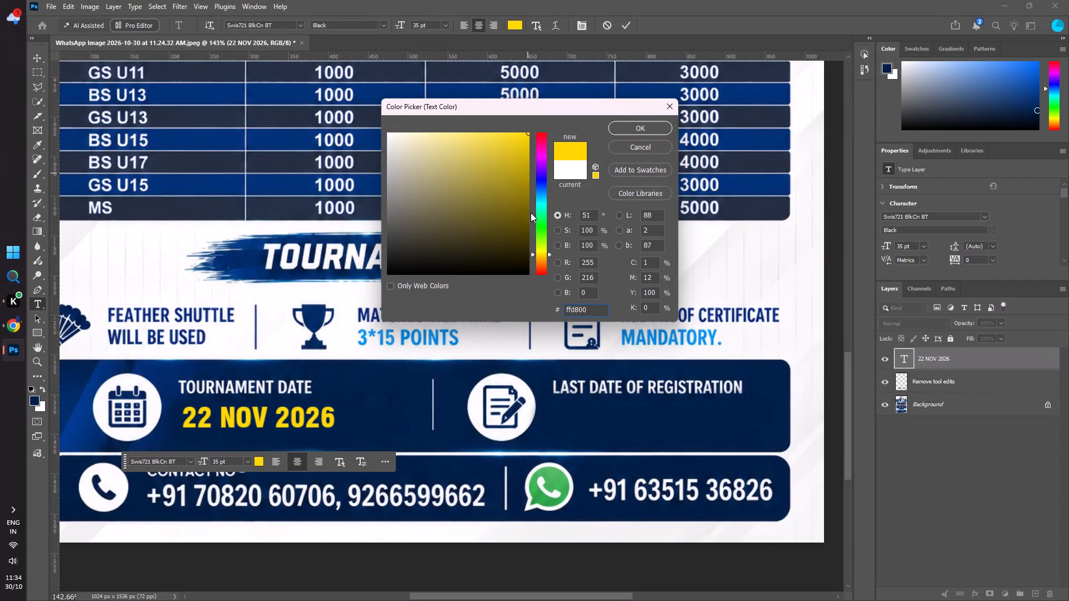
click(541, 254)
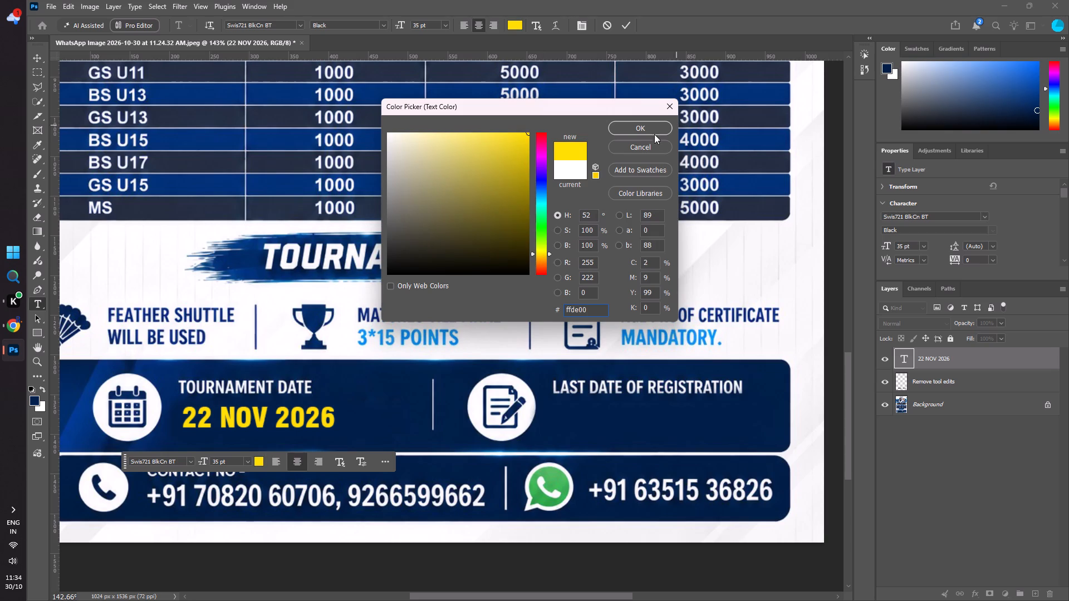
click(640, 124)
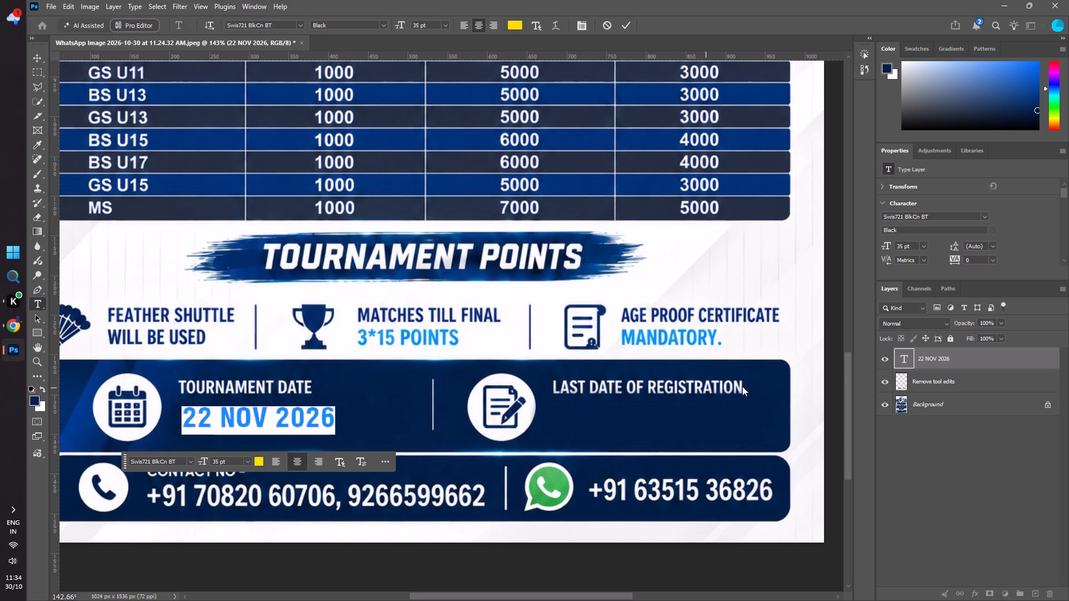
click(832, 364)
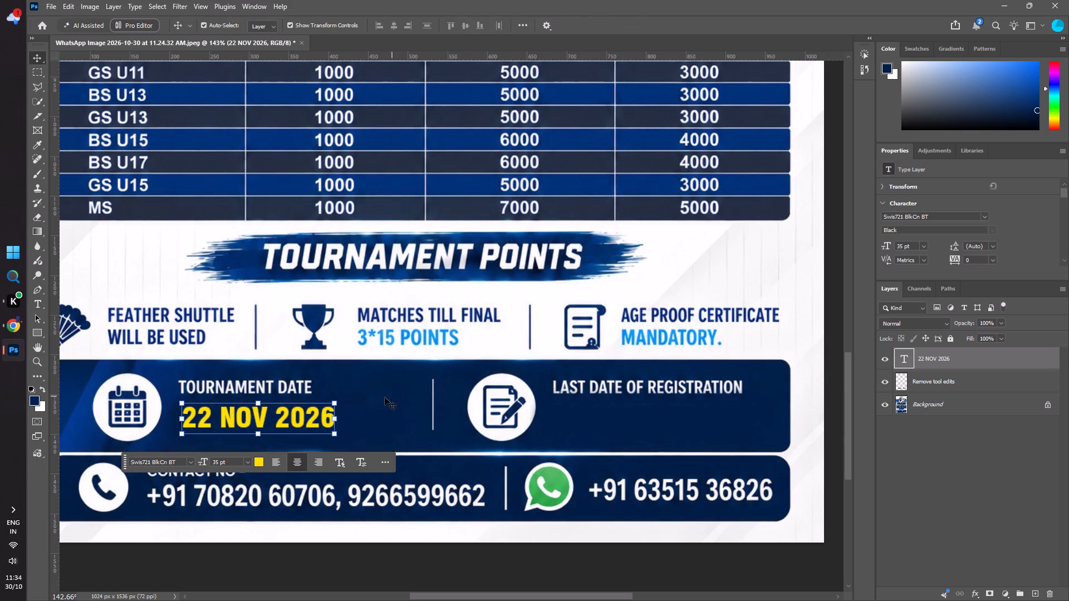
Scale the "22 NOV 2026" text down slightly, to a size of about 31.85 pt.
shift+click(337, 439)
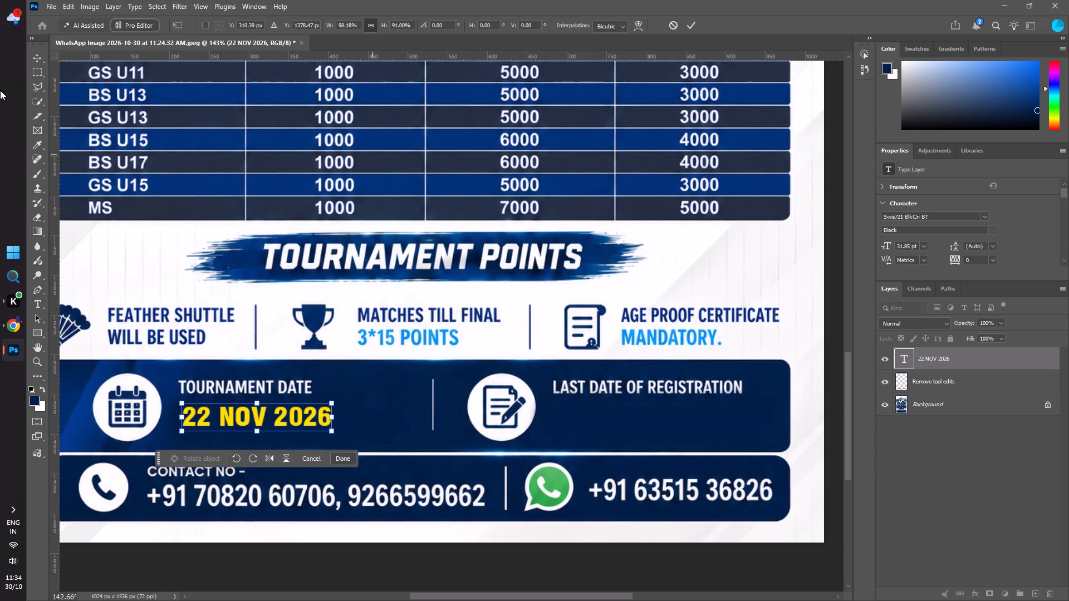
Switch to the browser and examine both pages of the Sports & Community design, including the venue cards, map and location addresses.
click(10, 322)
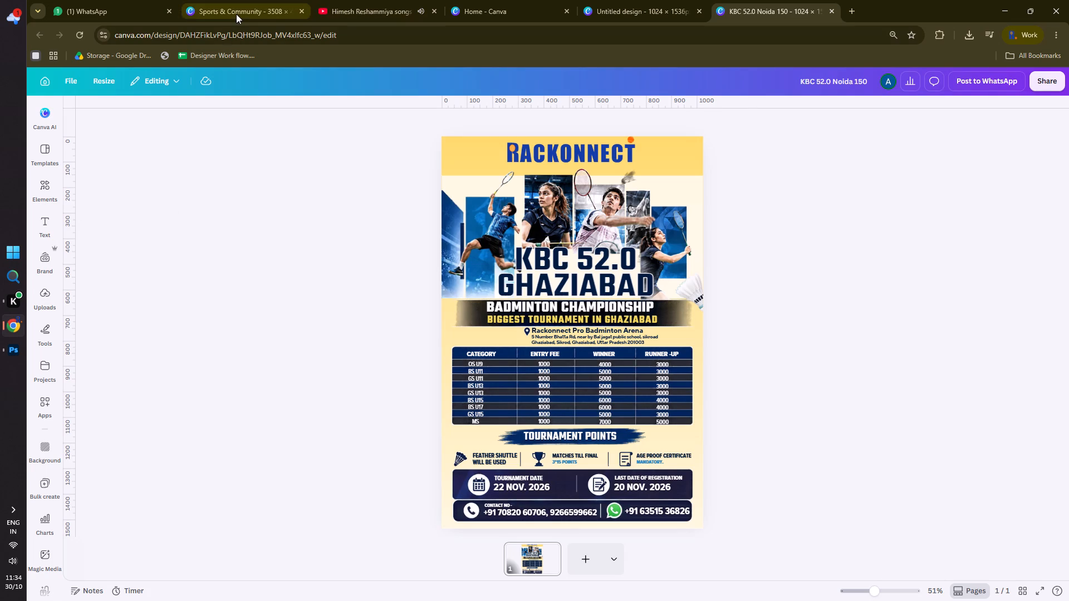
click(236, 14)
scroll(420, 365, down, 2)
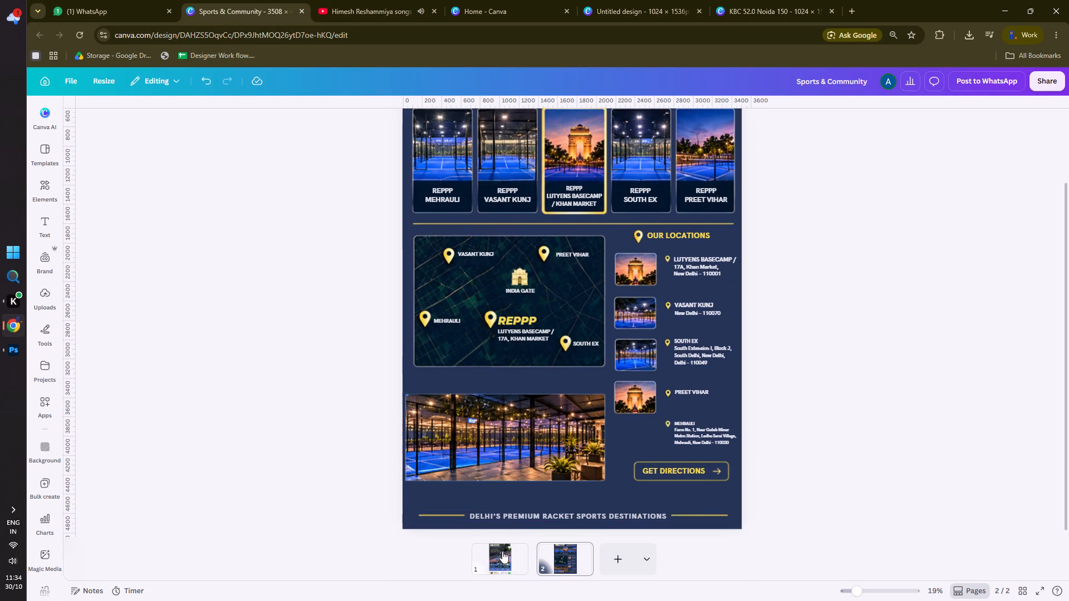
click(501, 555)
scroll(219, 307, up, 2)
ctrl+scroll(244, 290, down, 1)
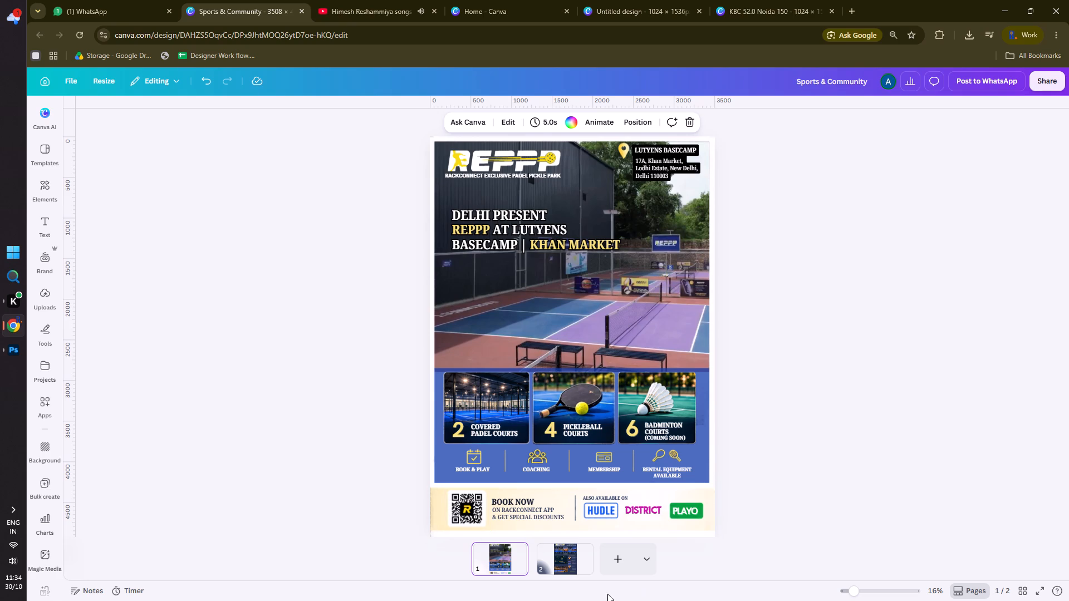
click(573, 565)
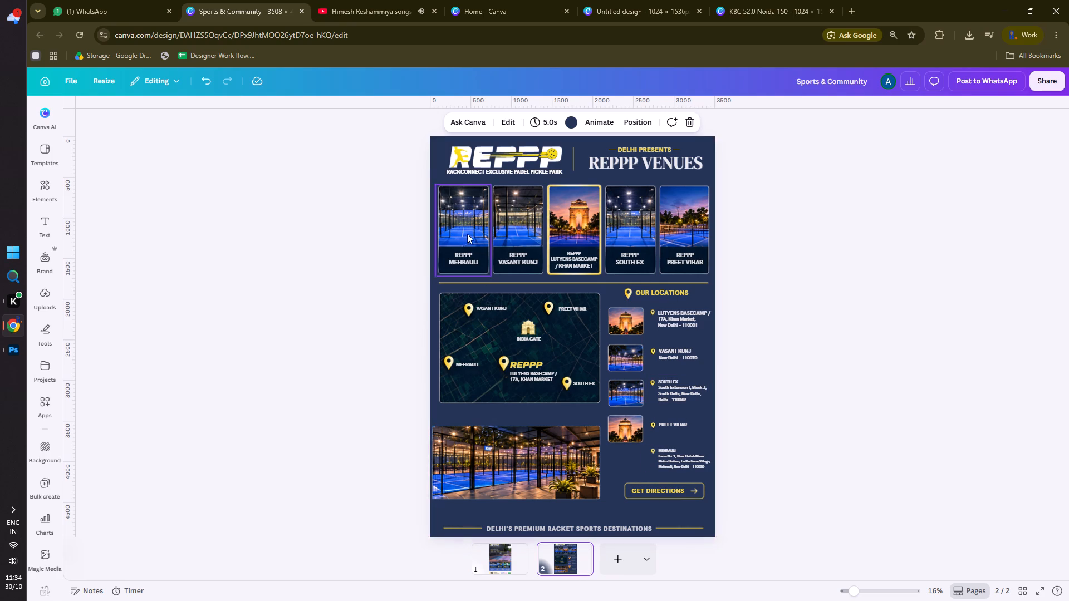
ctrl+scroll(459, 170, up, 2)
ctrl+scroll(465, 229, up, 2)
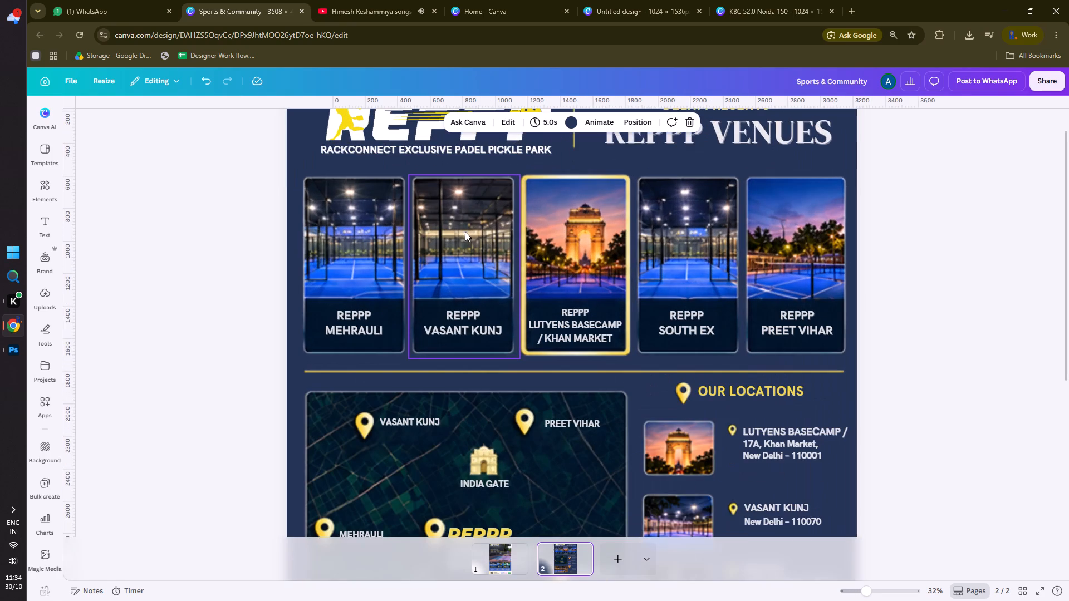
scroll(469, 255, up, 2)
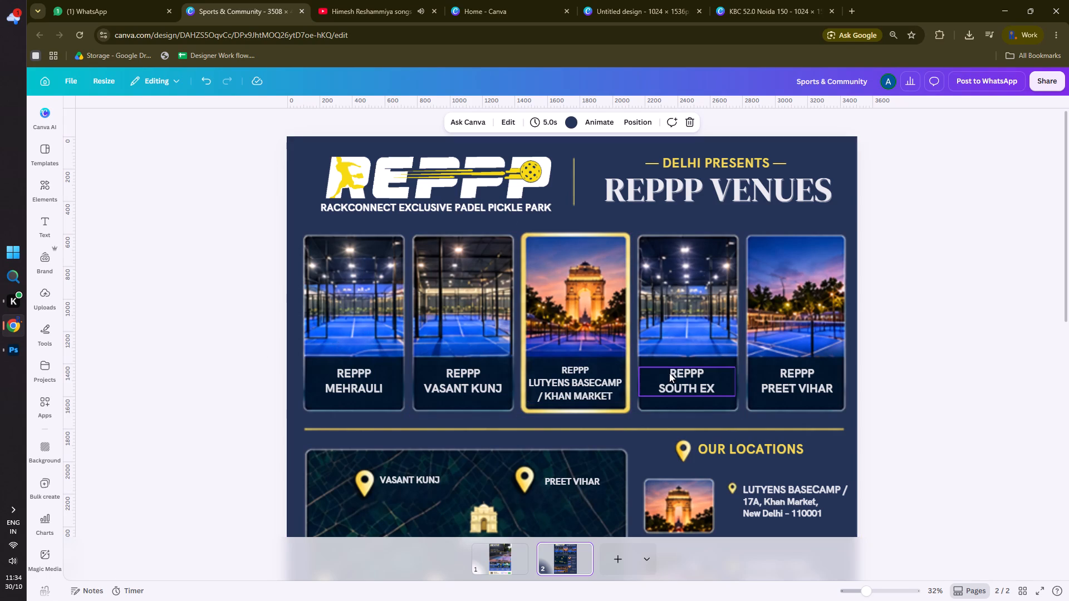
scroll(791, 374, down, 2)
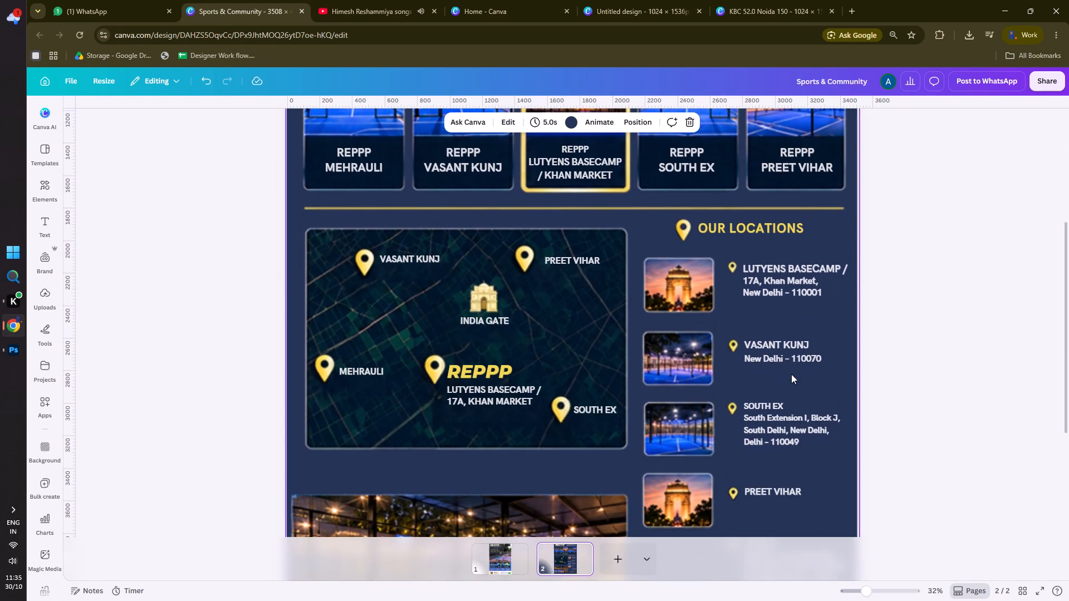
scroll(791, 374, down, 1)
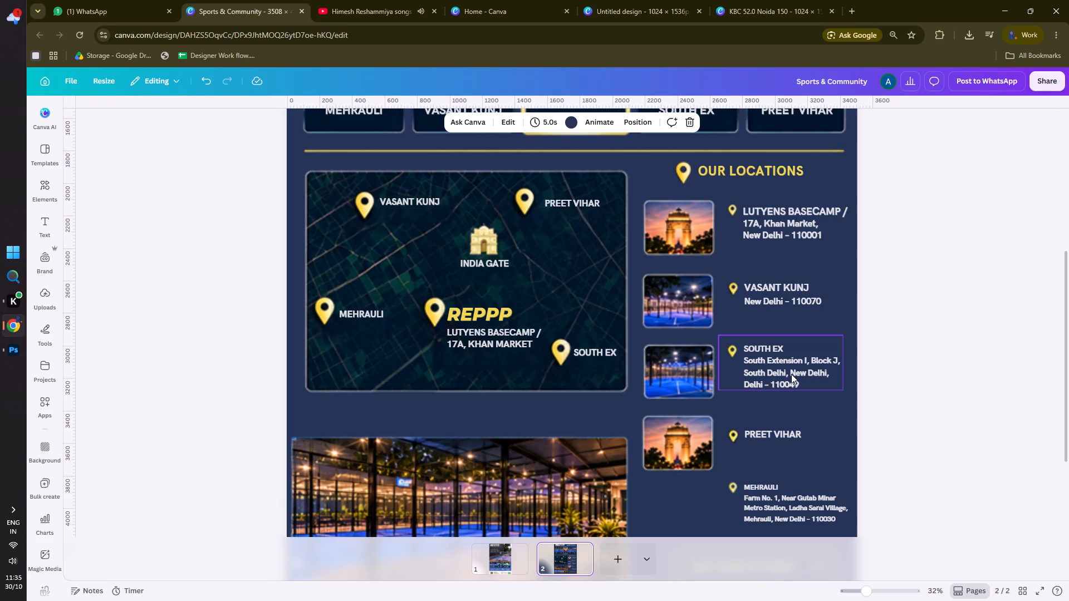
scroll(910, 302, down, 1)
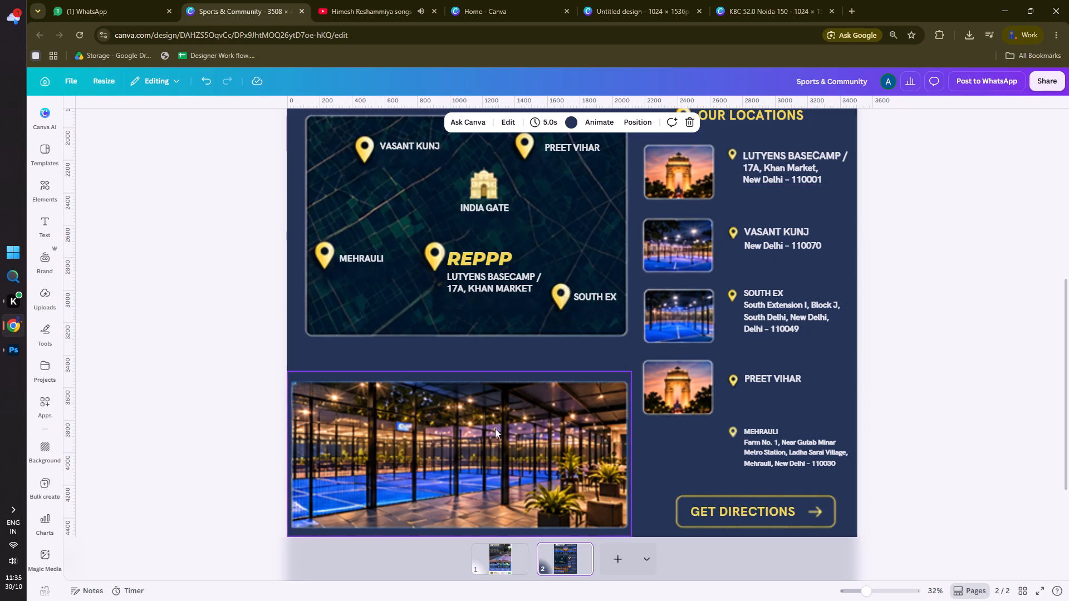
scroll(495, 428, down, 3)
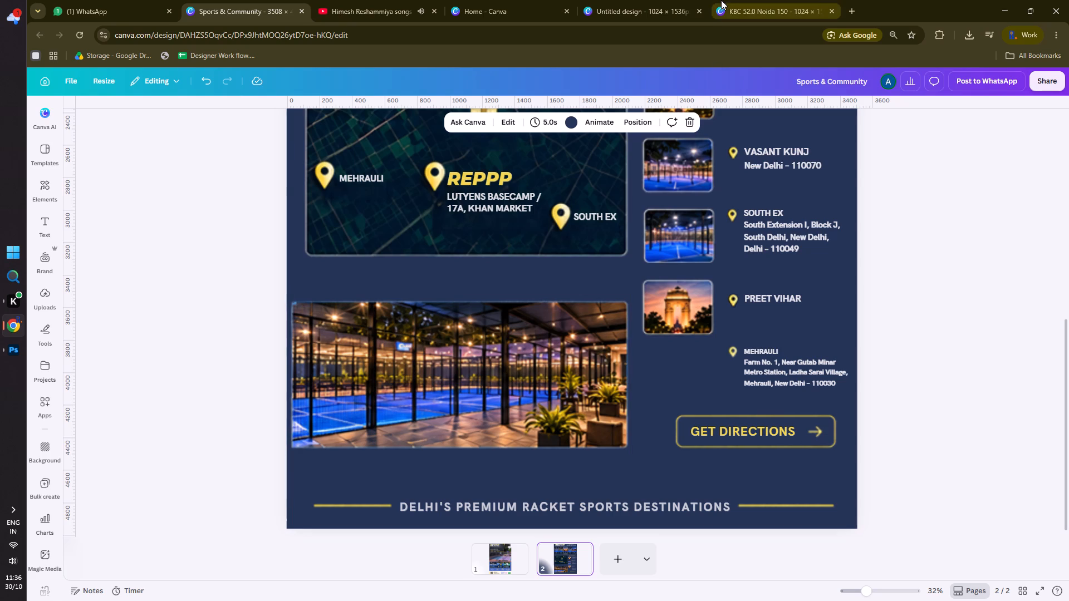
click(674, 3)
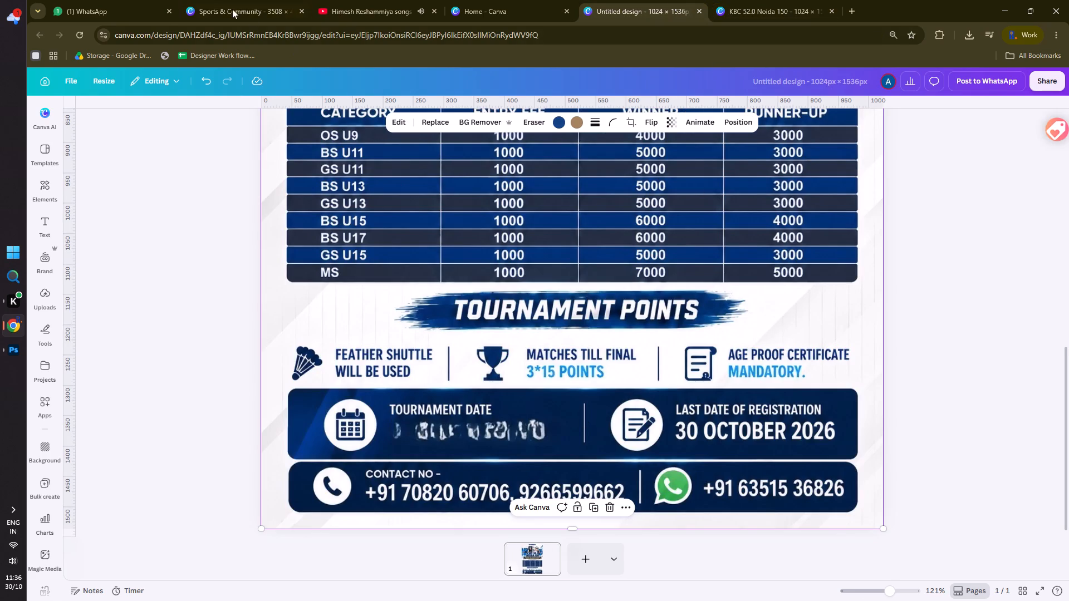
Back in Photoshop, duplicate the yellow "22 NOV 2026" text beneath LAST DATE OF REGISTRATION, lined up with the heading's start.
click(5, 350)
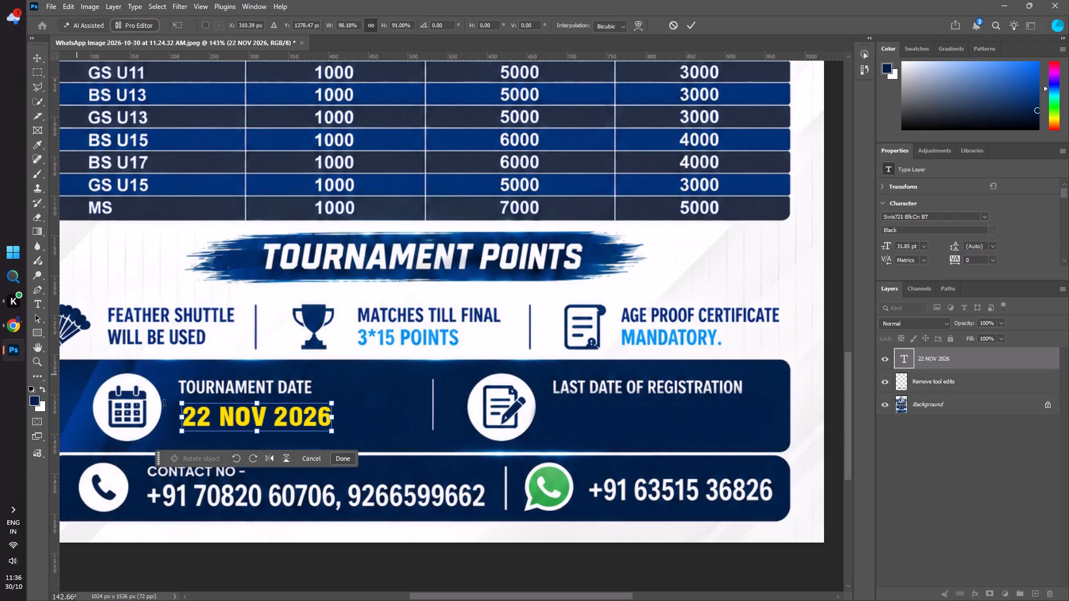
alt+drag(306, 420, 654, 423)
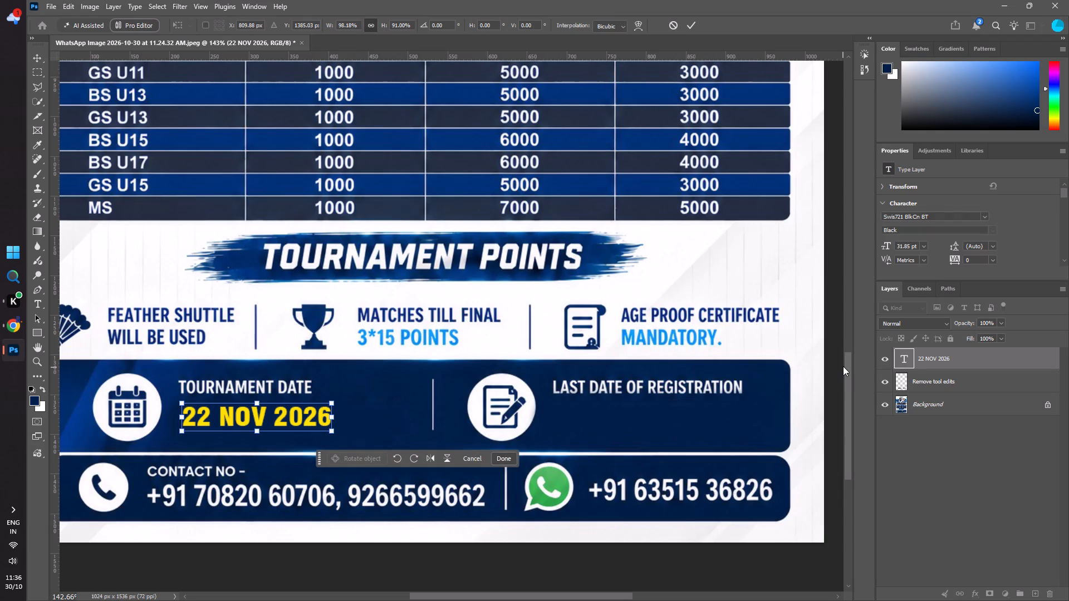
click(834, 372)
click(837, 387)
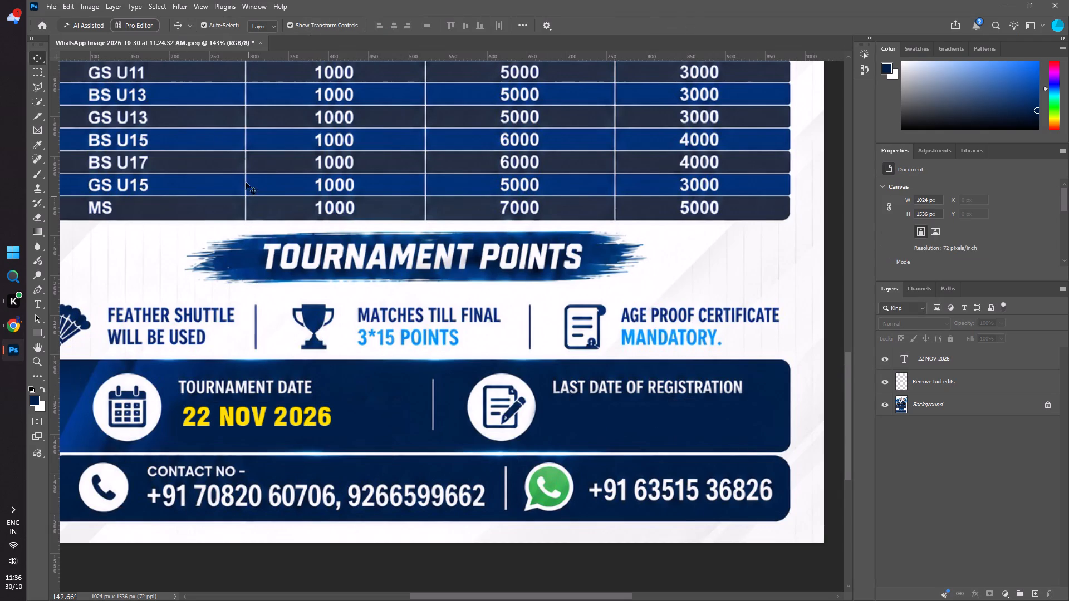
click(266, 423)
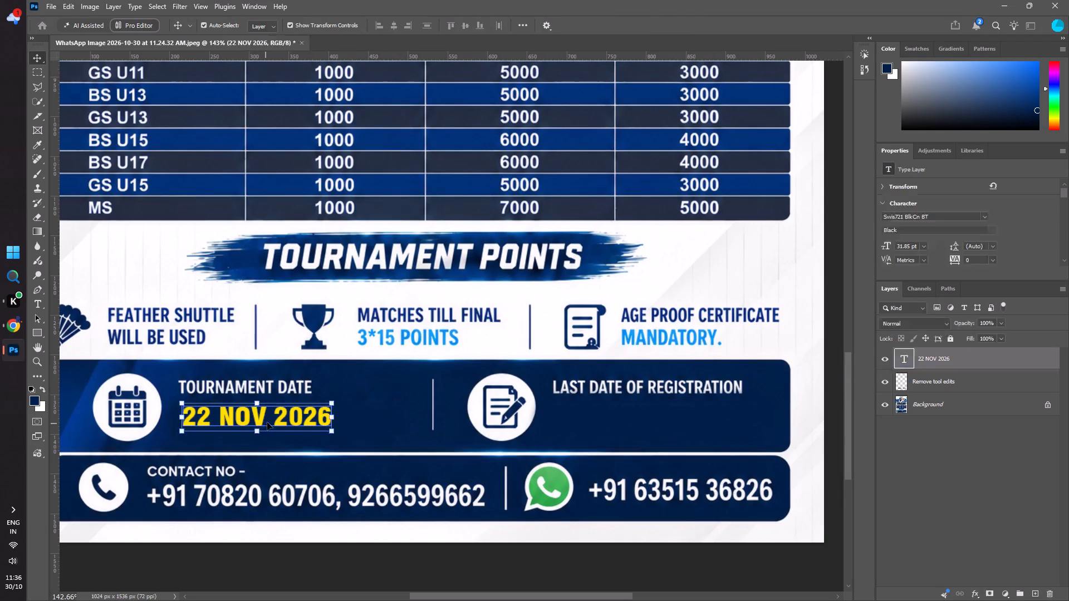
alt+drag(261, 422, 373, 417)
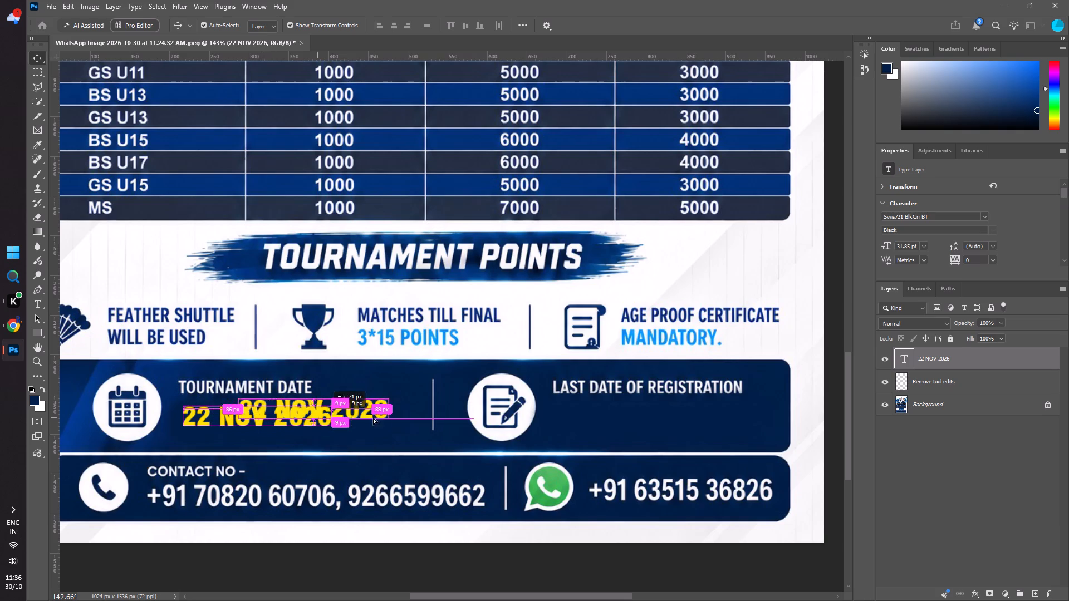
alt+drag(373, 417, 633, 428)
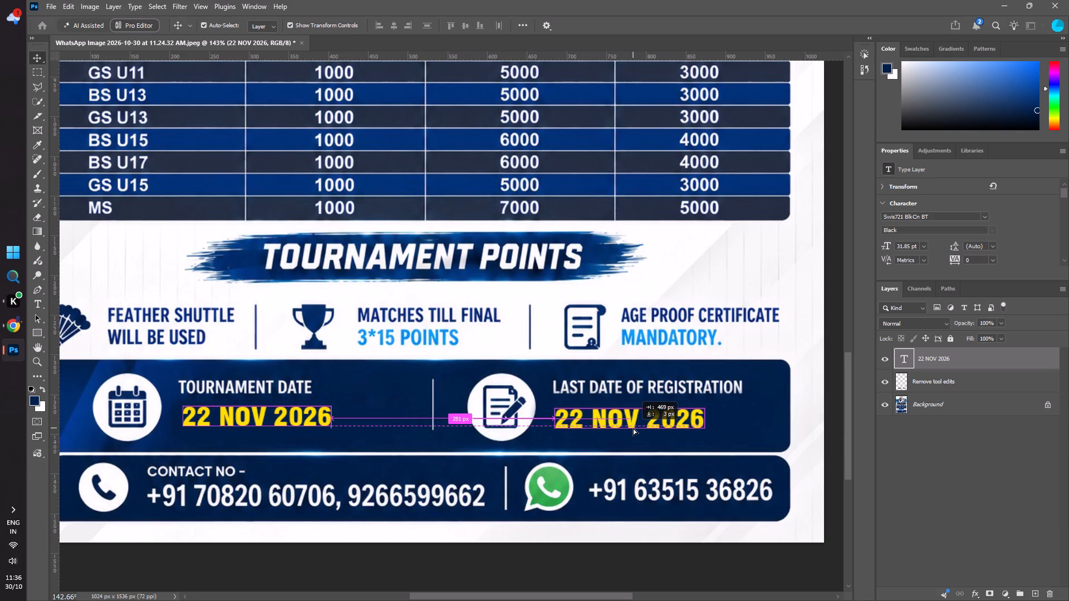
alt+drag(633, 428, 633, 424)
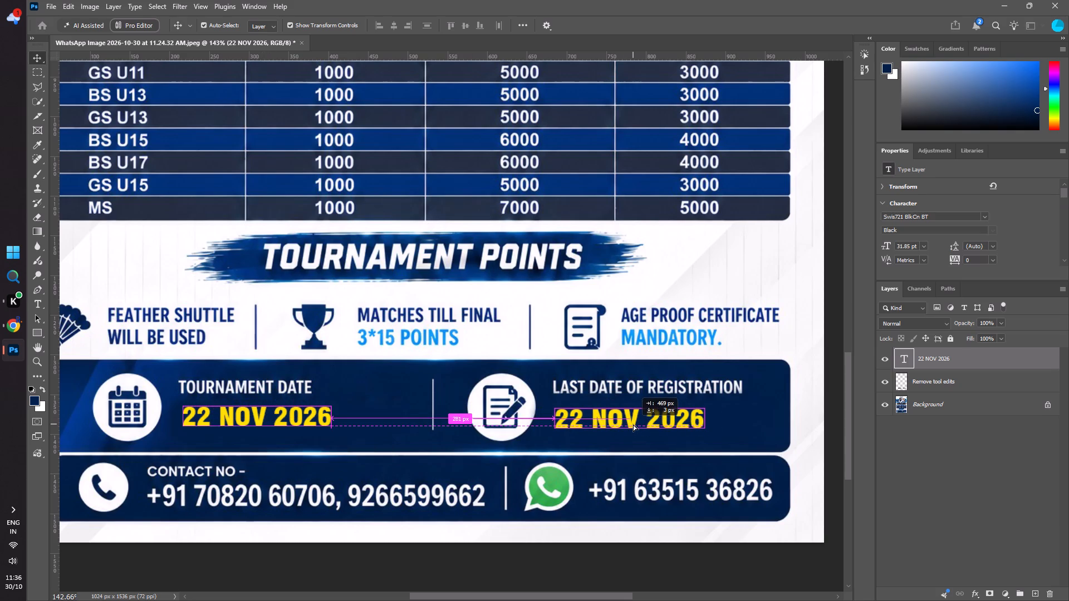
alt+drag(633, 424, 631, 421)
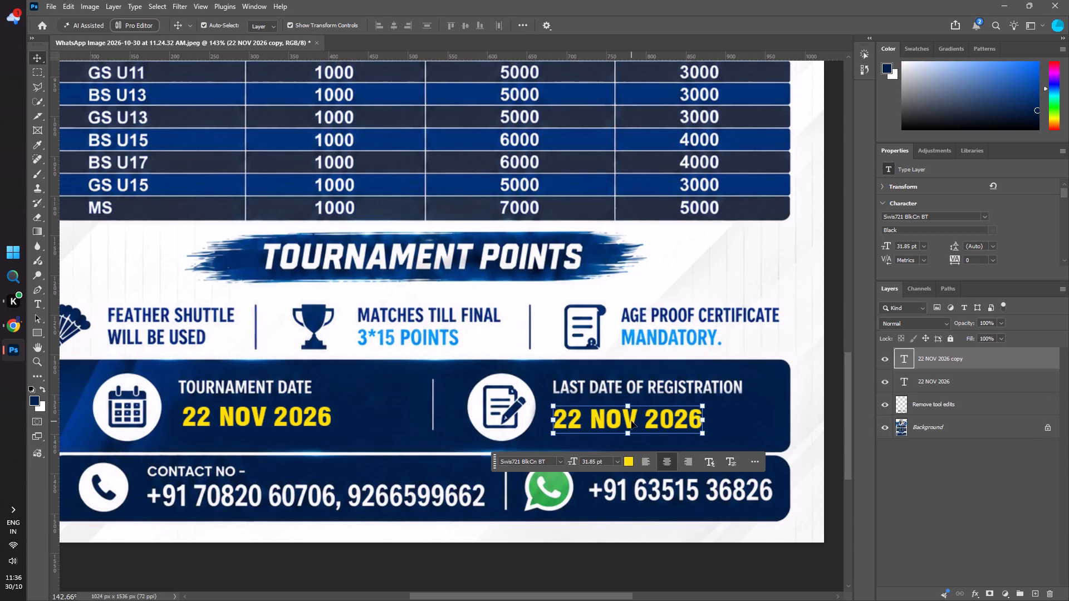
Following the KBC 52.0 Noida 150 design in the browser, change the copied date under LAST DATE OF REGISTRATION to "20 NOV. 2026".
click(14, 329)
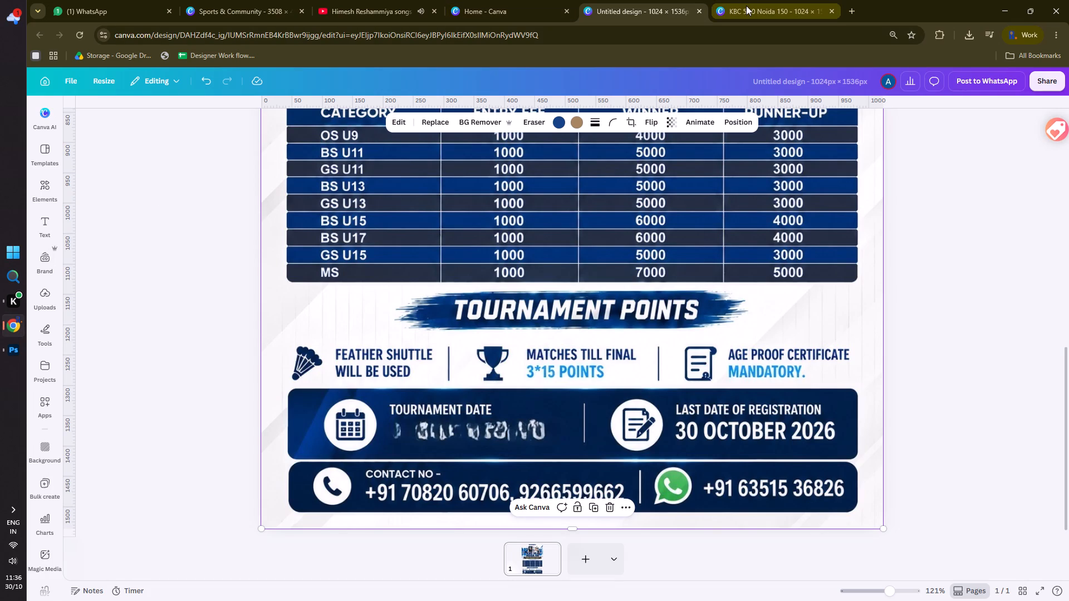
click(799, 1)
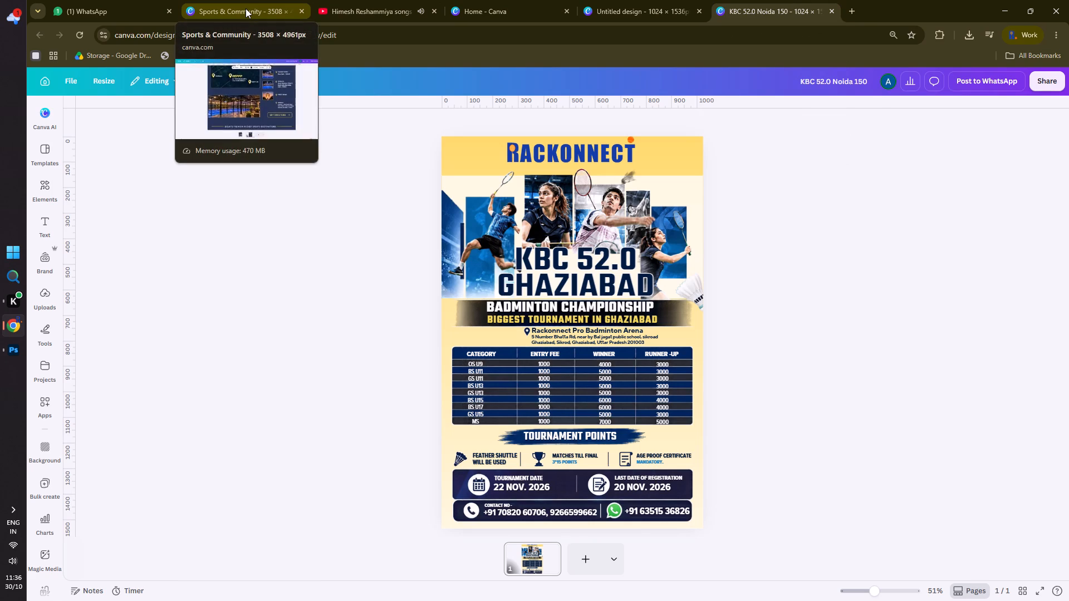
click(4, 349)
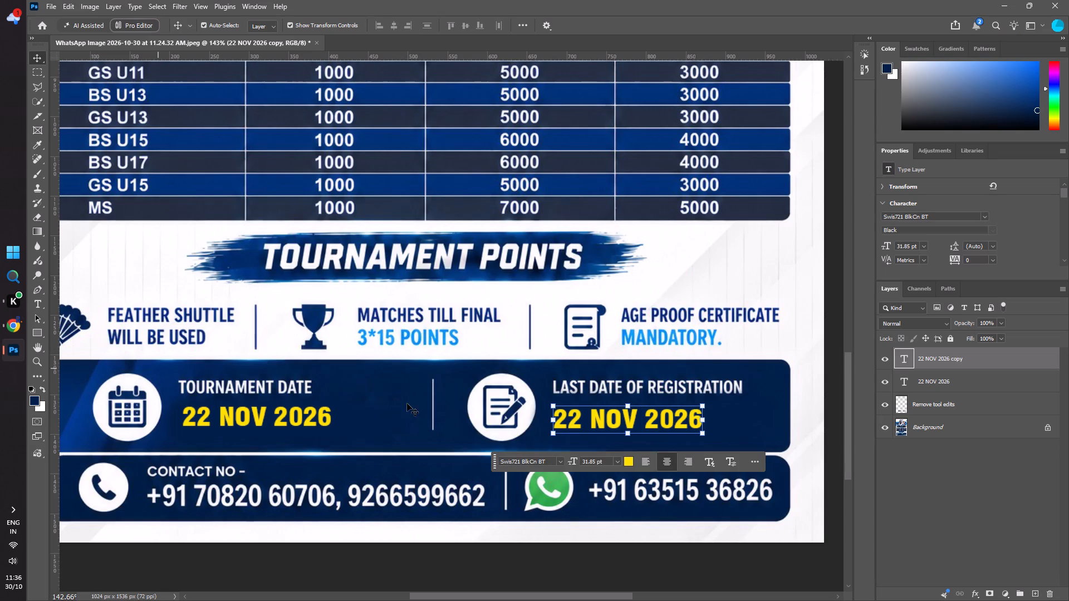
double_click(577, 425)
click(580, 423)
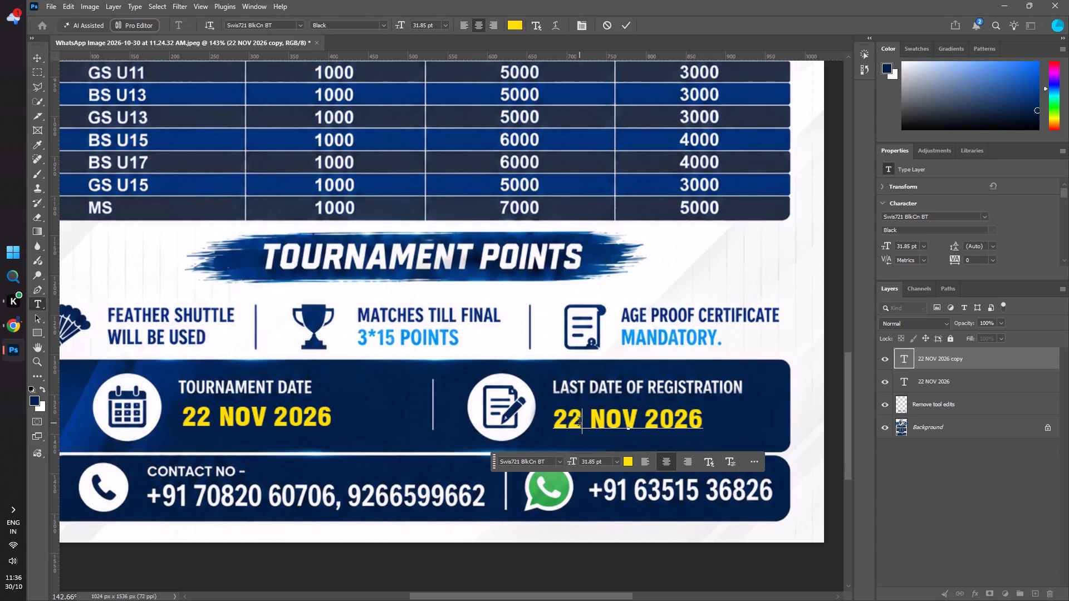
click(580, 423)
click(584, 421)
drag(584, 421, 578, 421)
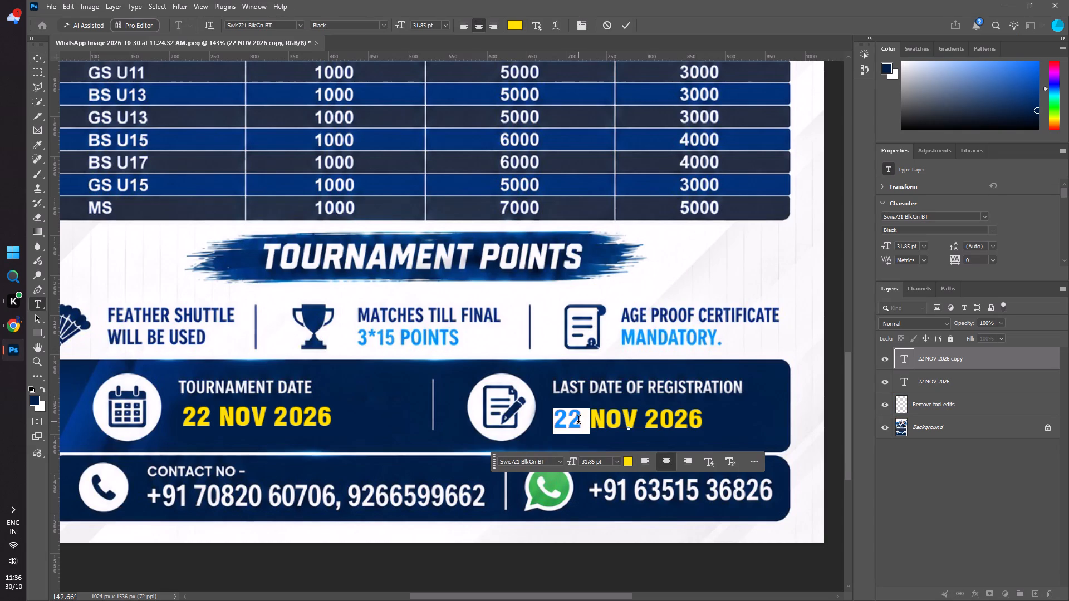
click(570, 423)
click(570, 423)
triple_click(575, 423)
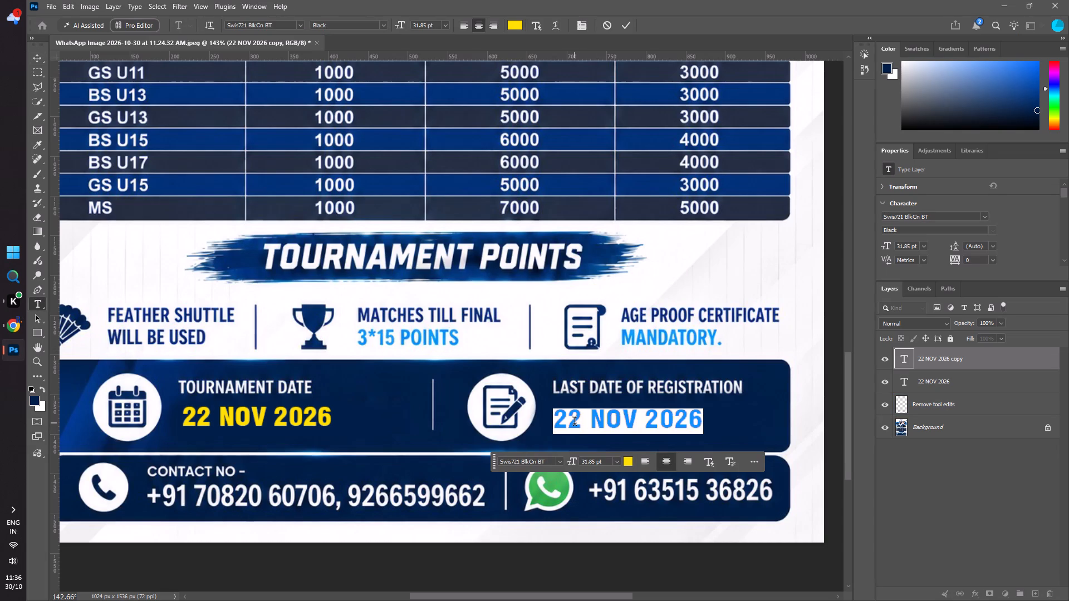
click(575, 423)
double_click(576, 423)
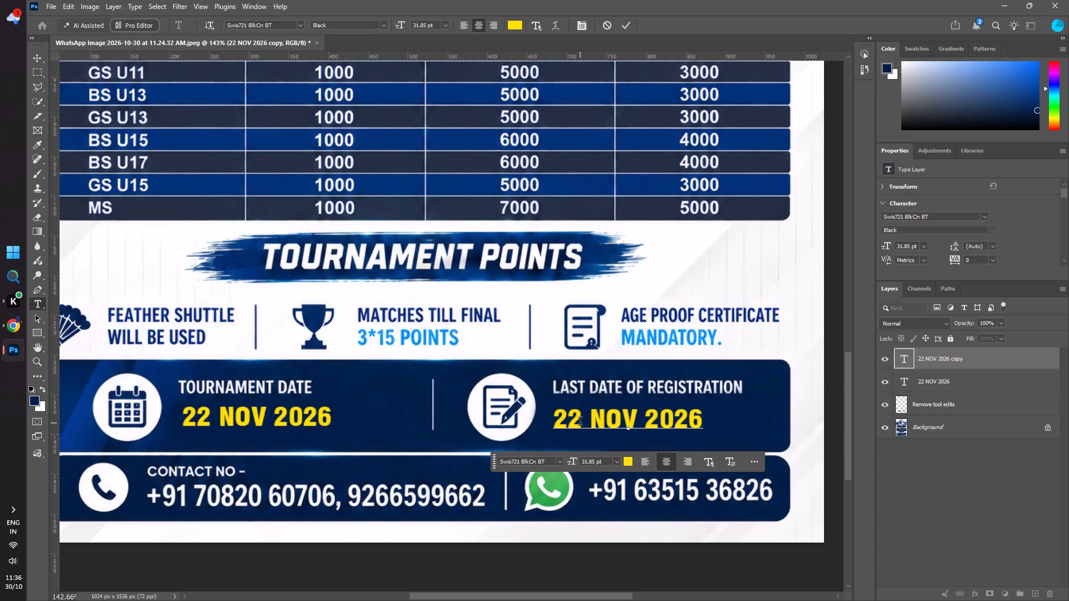
key(BackSpace)
key(0)
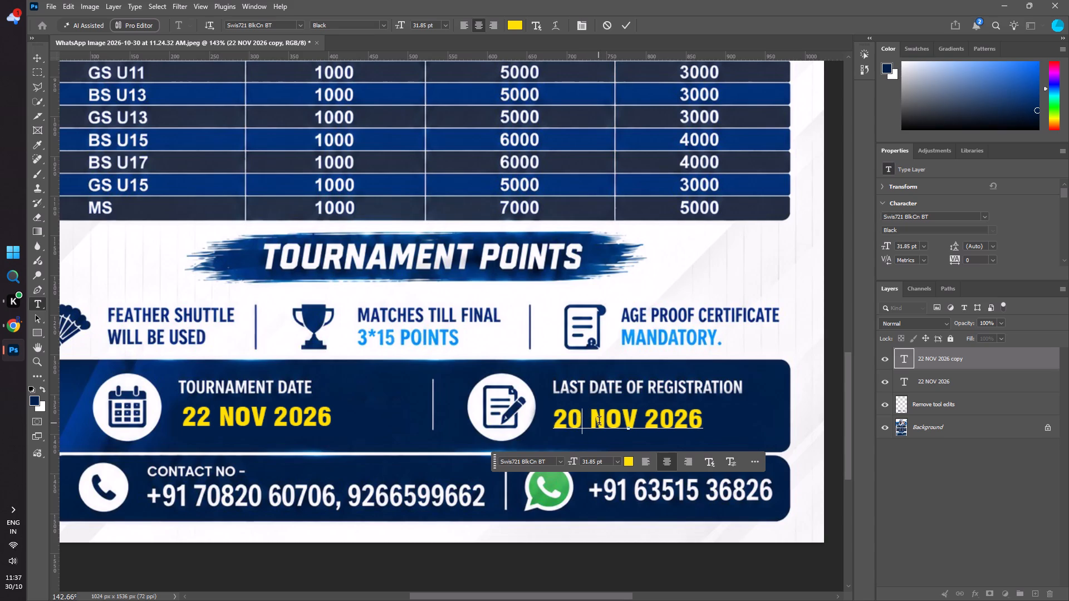
click(636, 427)
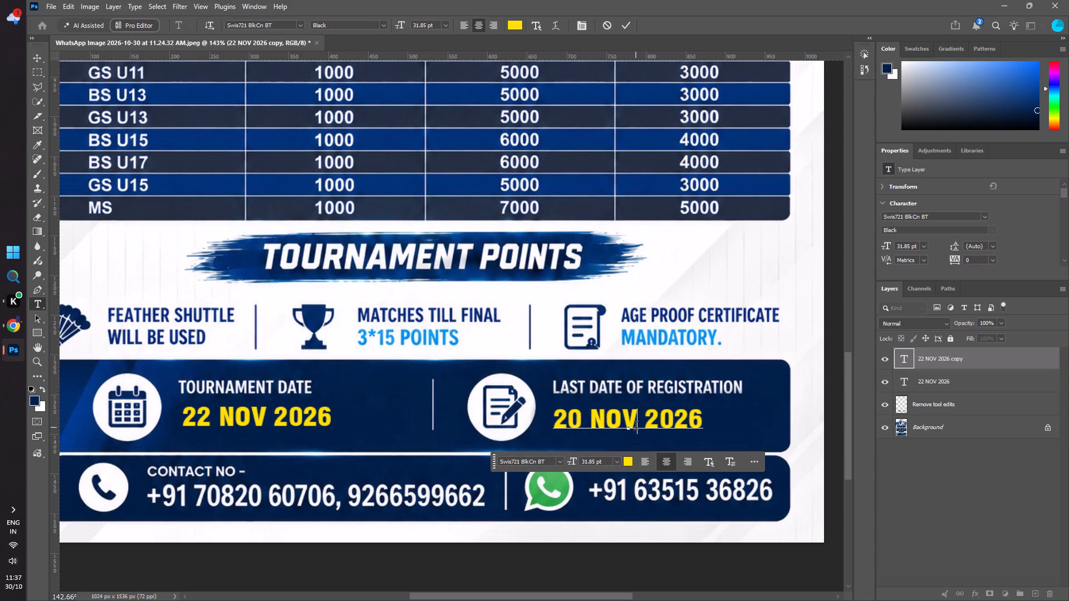
key(period)
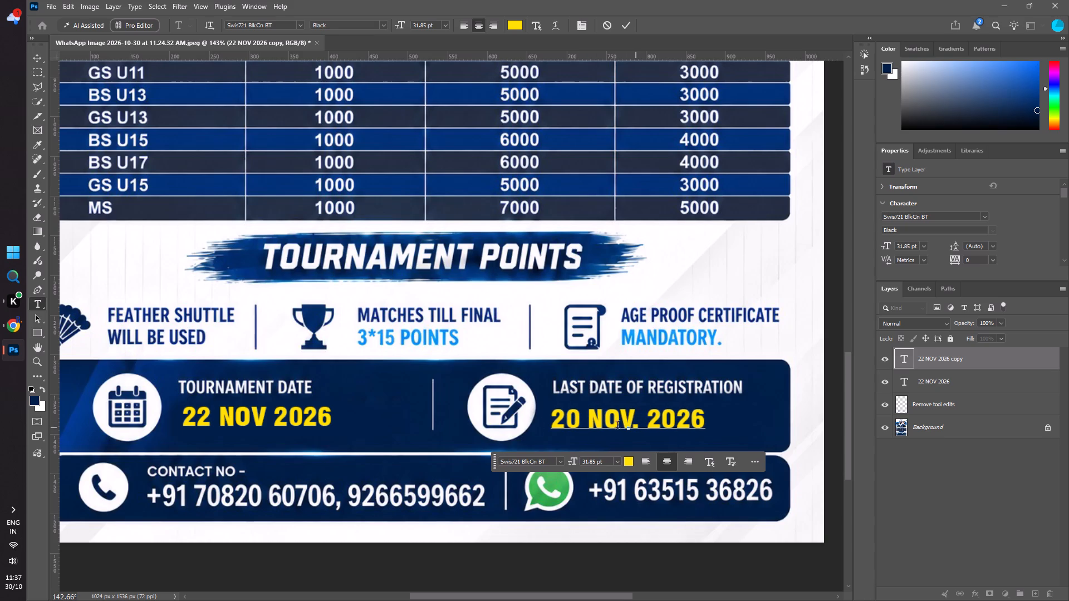
Add a period after NOV in the date under TOURNAMENT DATE so it reads "22 NOV. 2026", and deselect it.
click(265, 414)
click(264, 416)
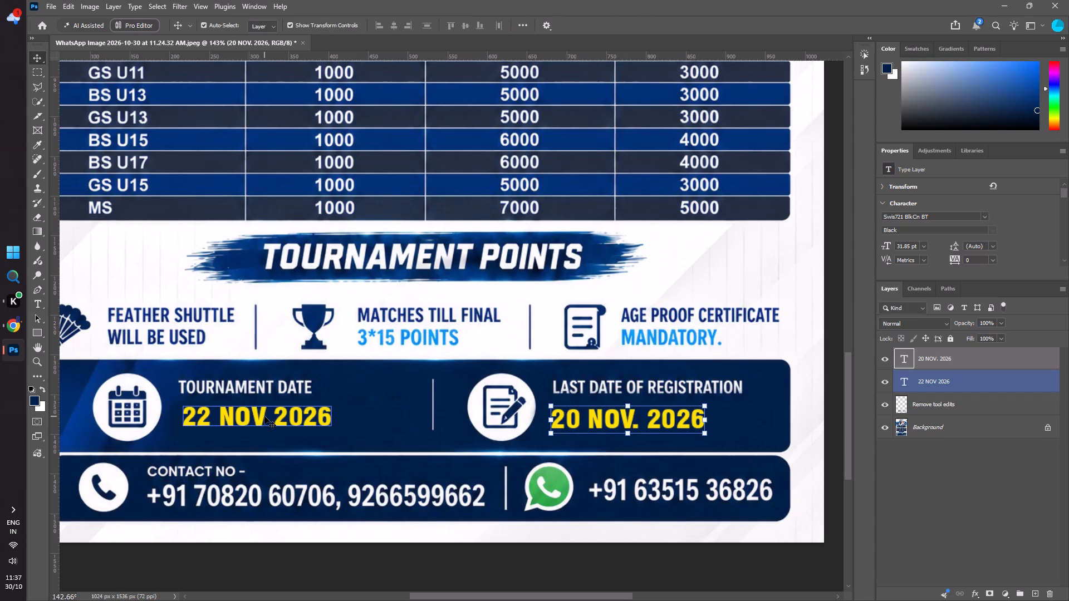
click(264, 421)
click(264, 421)
click(264, 421)
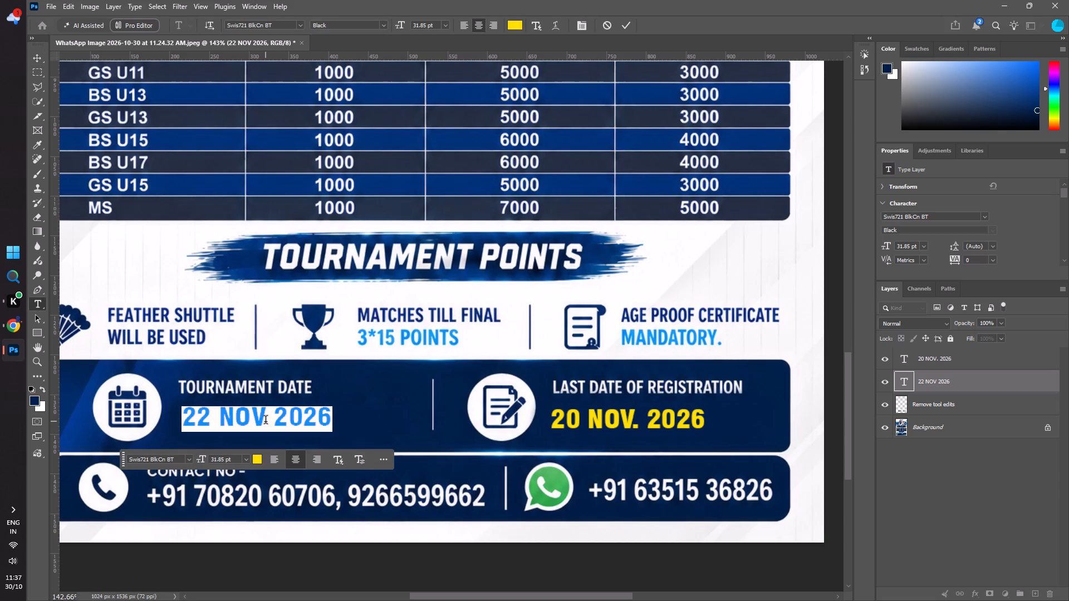
click(266, 421)
key(period)
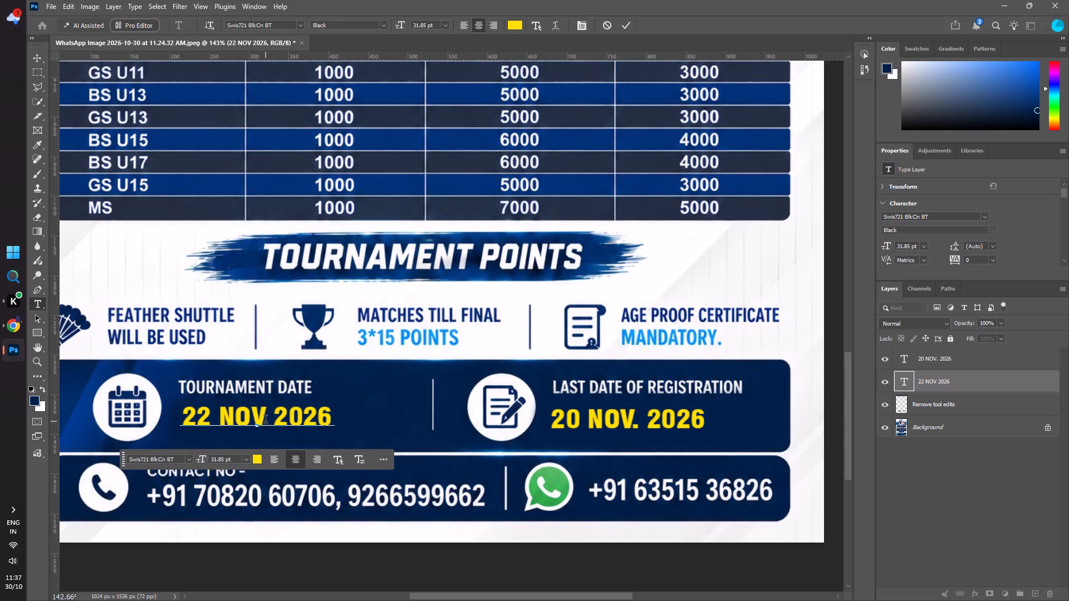
click(832, 383)
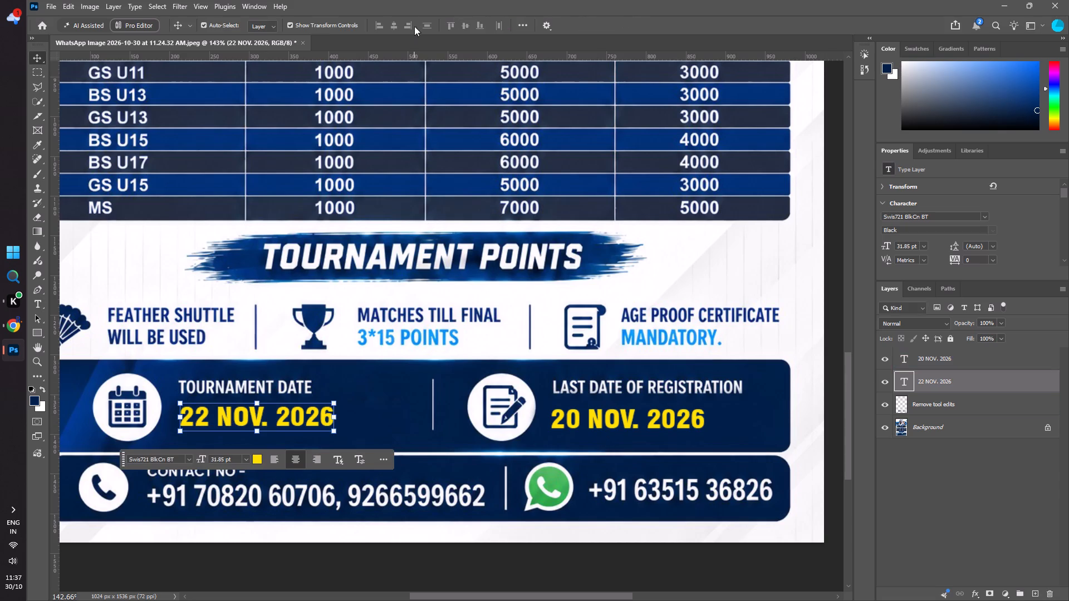
click(831, 392)
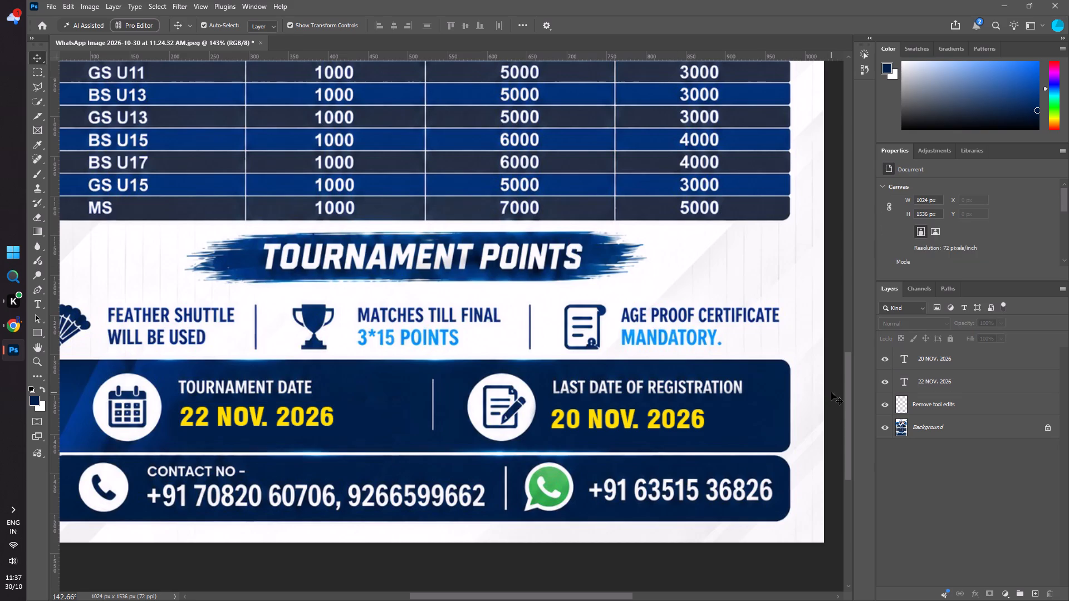
Hide the rulers around the poster canvas.
key(ctrl+r)
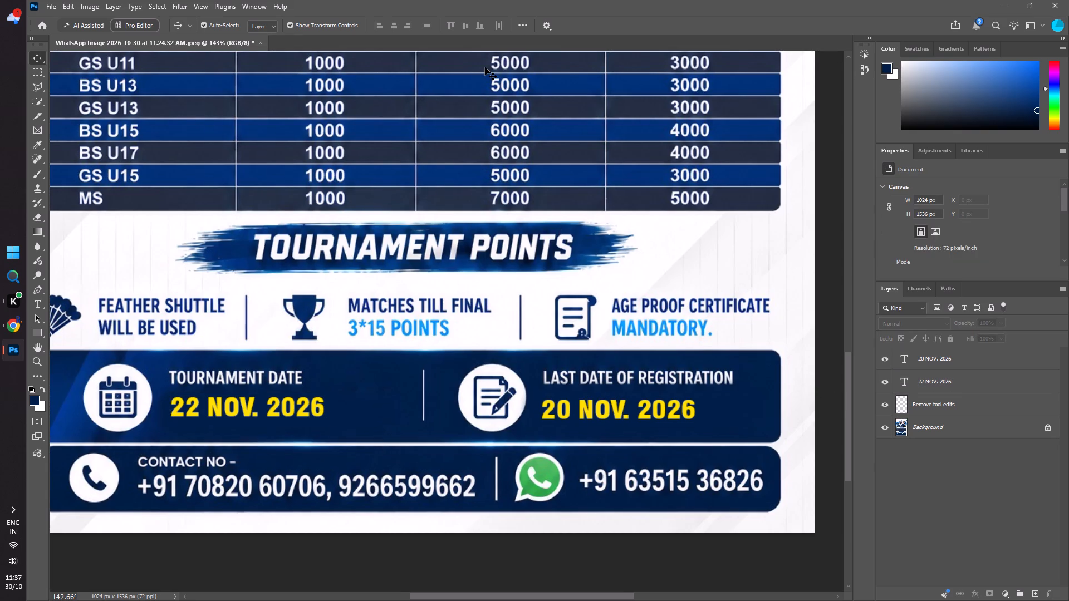
Show the rulers and place a horizontal guide across both date blocks plus a vertical guide at the start of the TOURNAMENT DATE heading.
key(ctrl+shift+r)
key(ctrl+r)
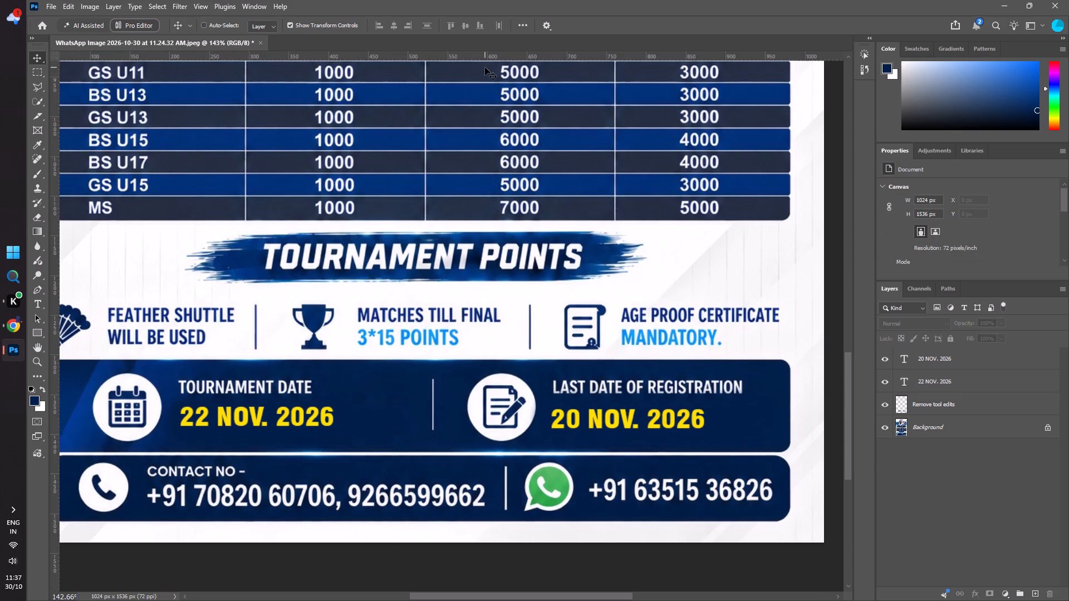
drag(389, 56, 315, 314)
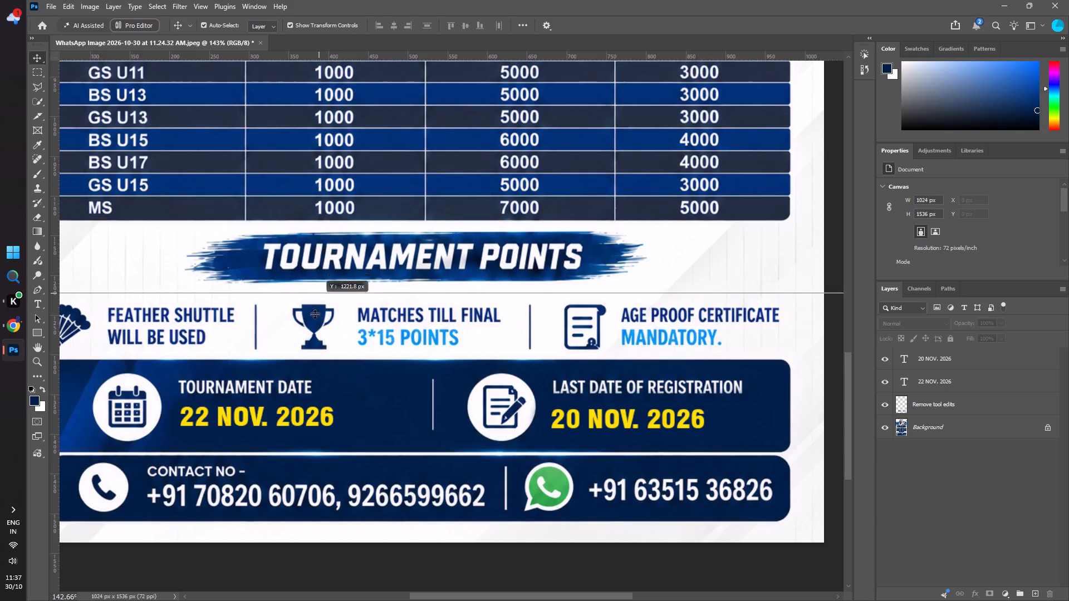
drag(315, 314, 317, 402)
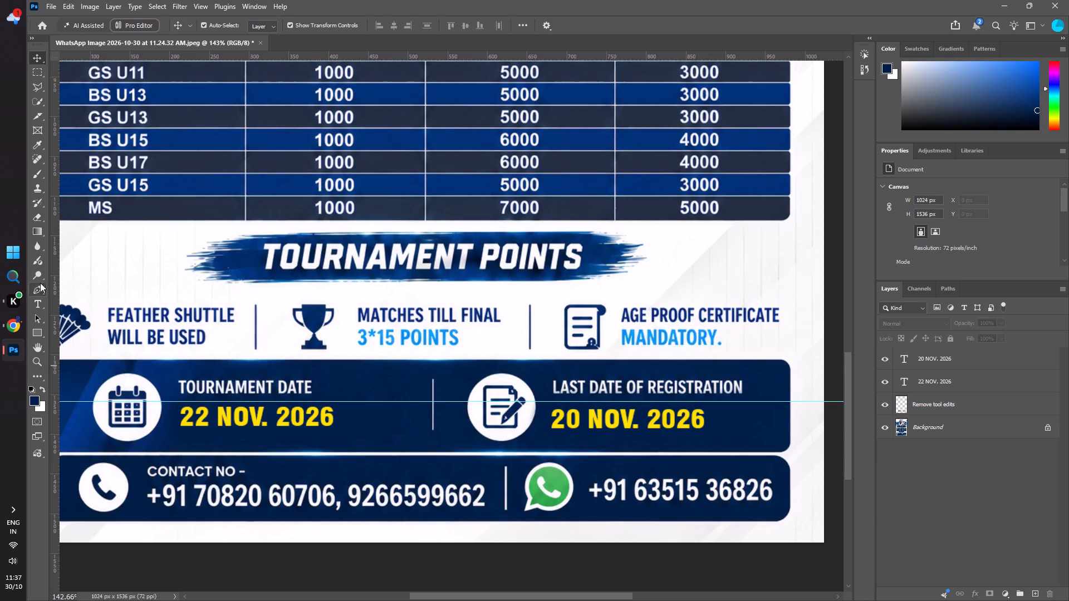
drag(51, 267, 176, 297)
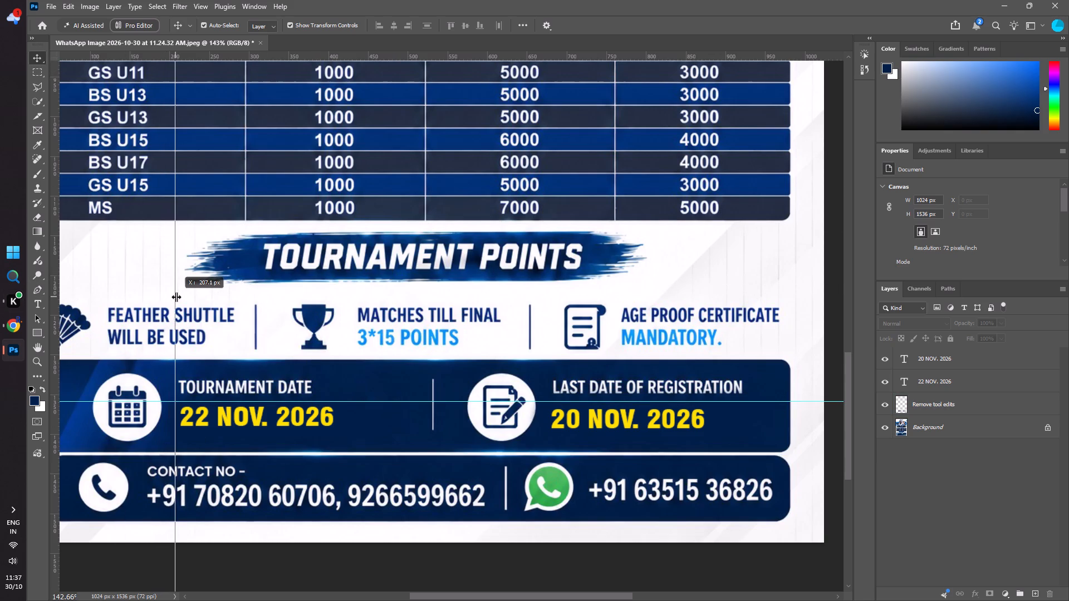
drag(176, 297, 179, 295)
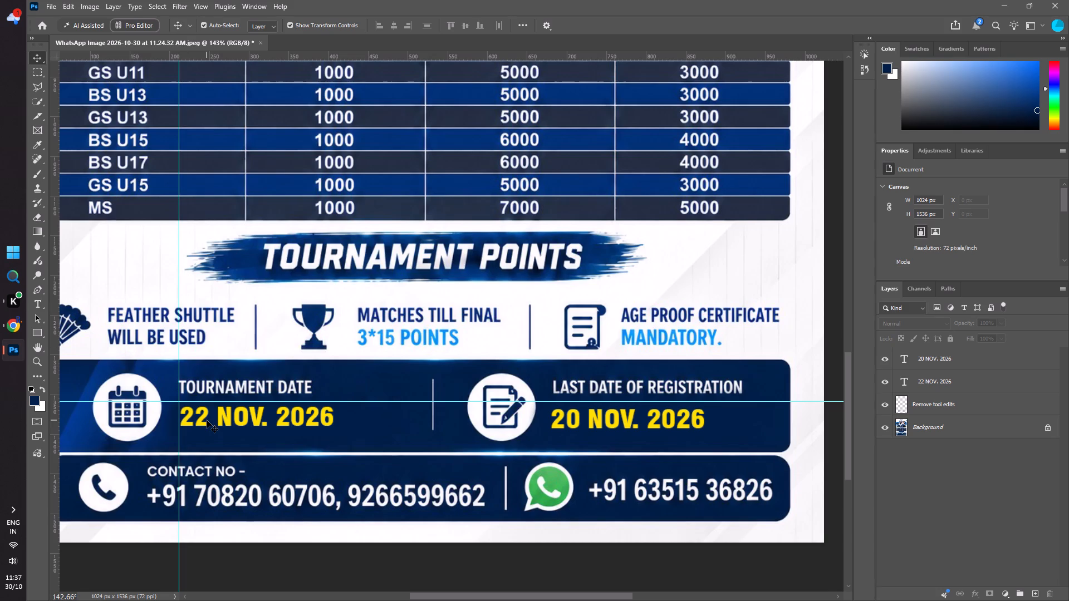
Nudge the yellow "22 NOV. 2026" up and slightly left so its top and start line up with the guides, and deselect it.
click(207, 420)
key(Up)
key(Up)
key(Up)
key(Up)
key(Up)
key(Up)
key(Up)
key(Up)
key(Up)
key(Up)
key(Up)
key(Up)
key(Up)
key(Up)
key(Up)
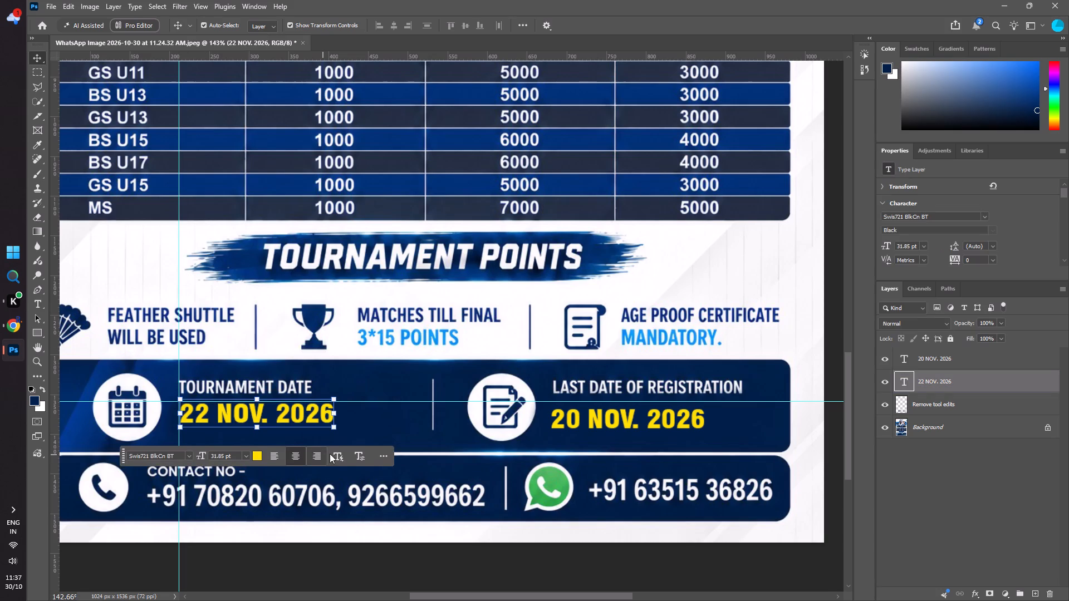
key(Left)
key(Left)
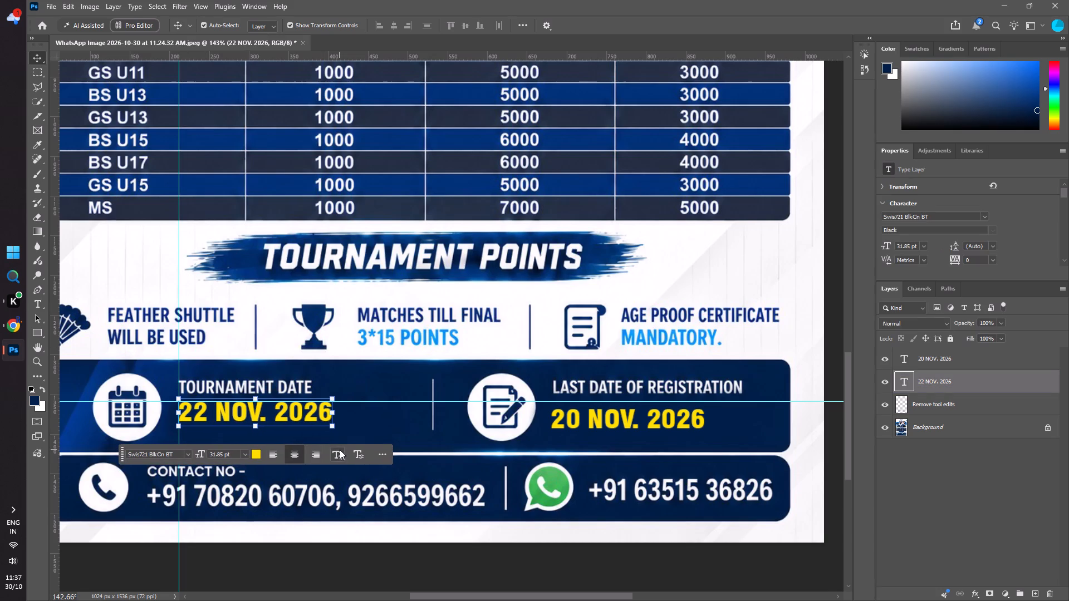
click(423, 333)
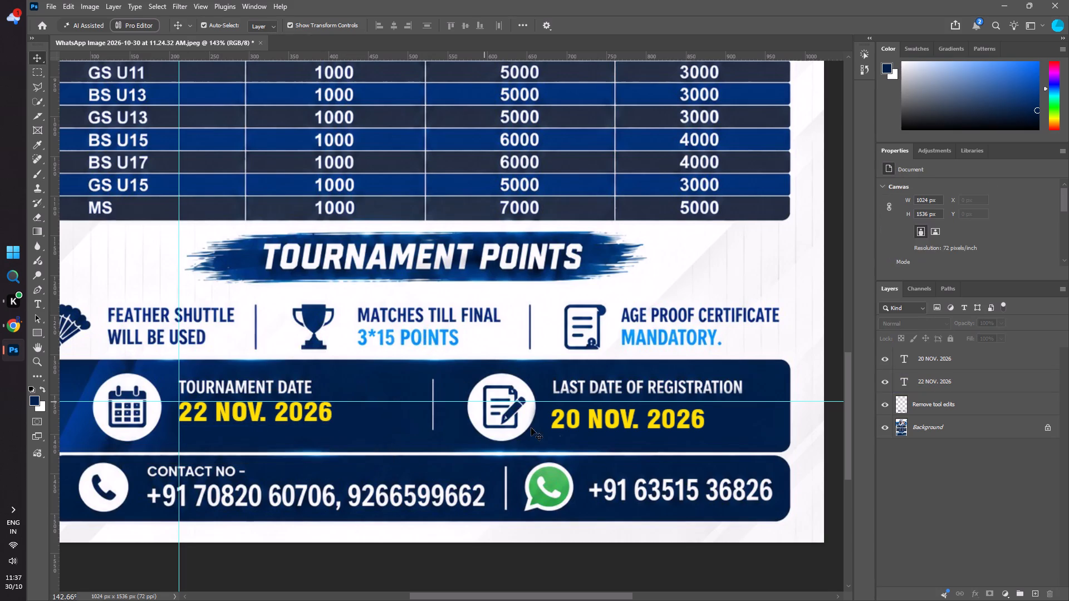
Nudge the yellow "20 NOV. 2026" up until its top lines up with the horizontal guide.
click(578, 422)
key(Up)
key(Up)
key(Up)
key(Up)
key(Up)
key(Up)
key(Up)
key(Up)
key(Up)
key(Up)
key(Up)
key(Up)
key(Up)
key(Up)
key(Up)
key(Up)
key(Up)
key(Up)
key(Up)
key(Up)
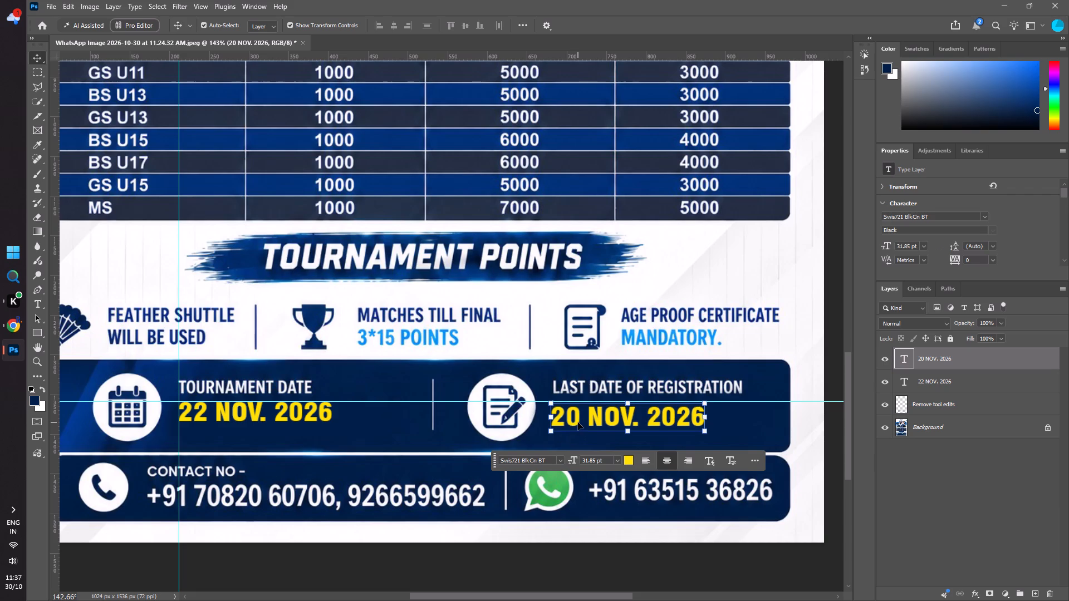
key(Up)
key(Up)
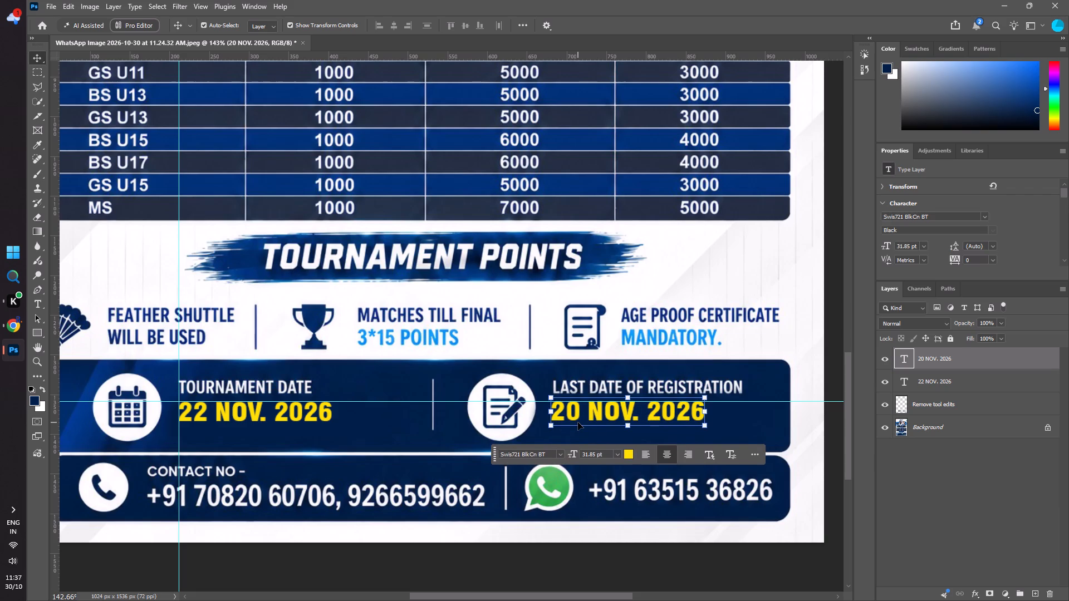
Add a vertical guide at the start of LAST DATE OF REGISTRATION and nudge "20 NOV. 2026" slightly right to line up with it.
drag(51, 294, 531, 371)
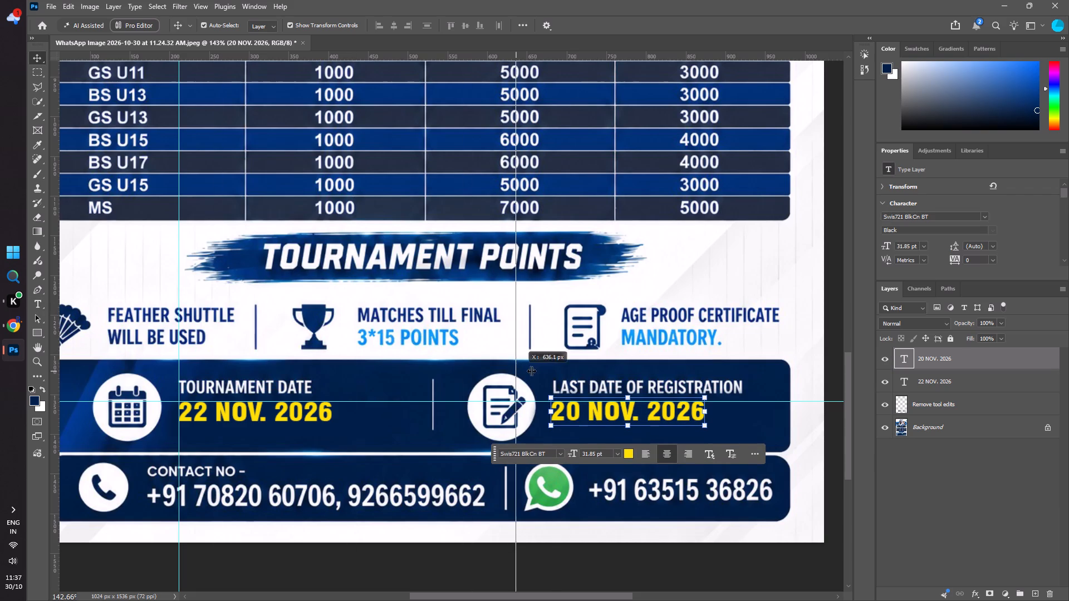
drag(531, 371, 554, 352)
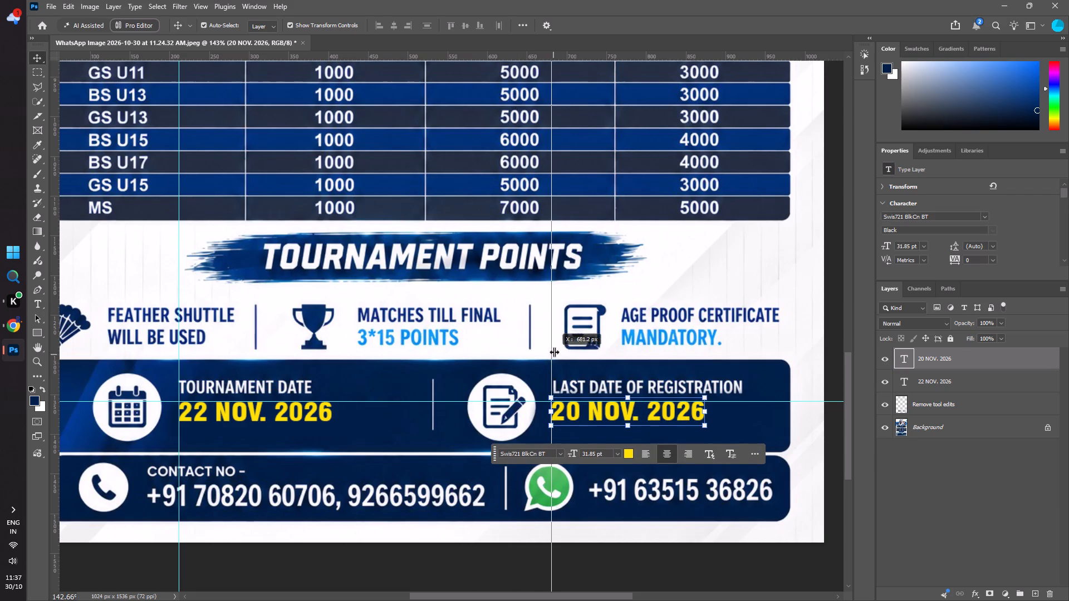
drag(554, 352, 552, 333)
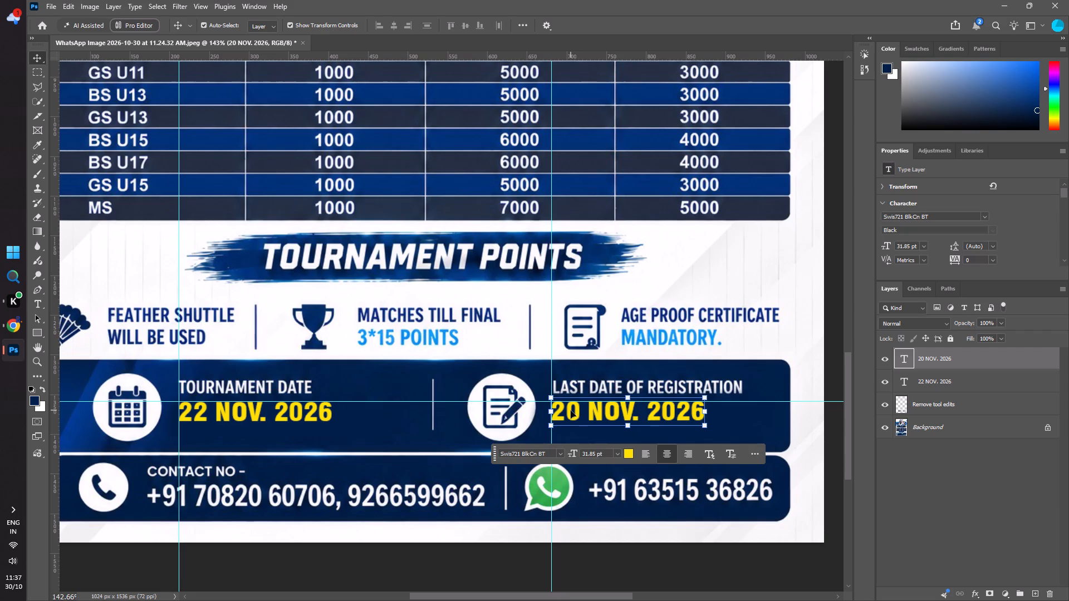
click(652, 337)
click(601, 416)
key(Right)
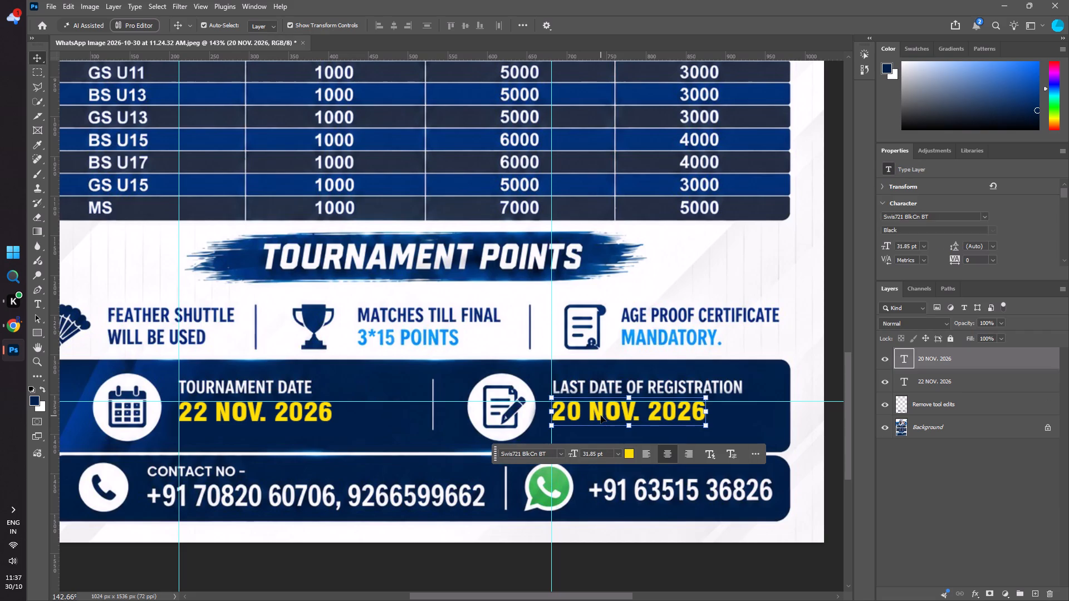
key(Right)
click(601, 264)
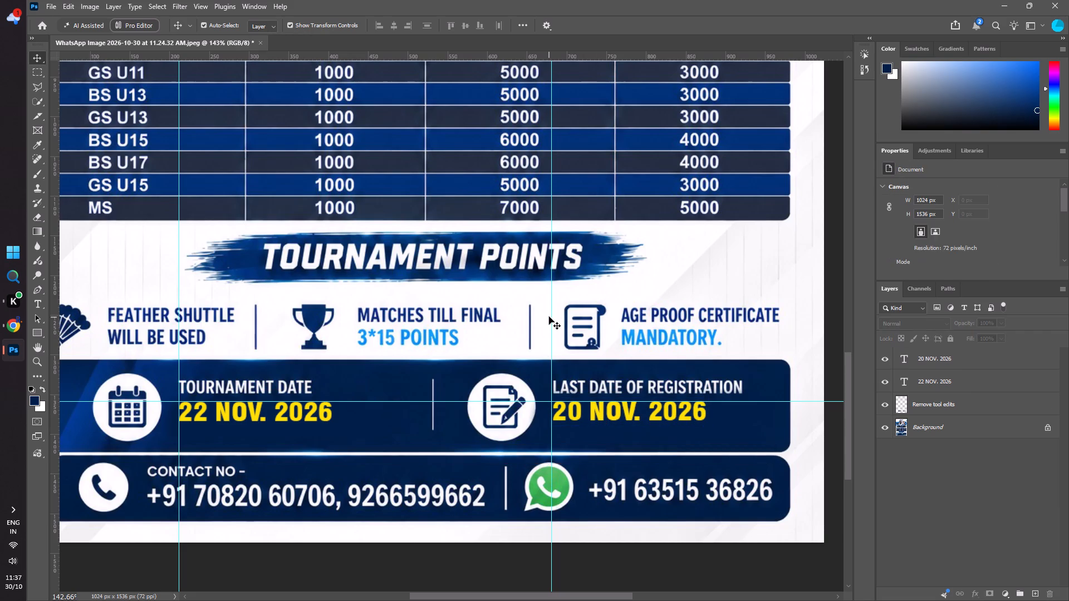
click(551, 311)
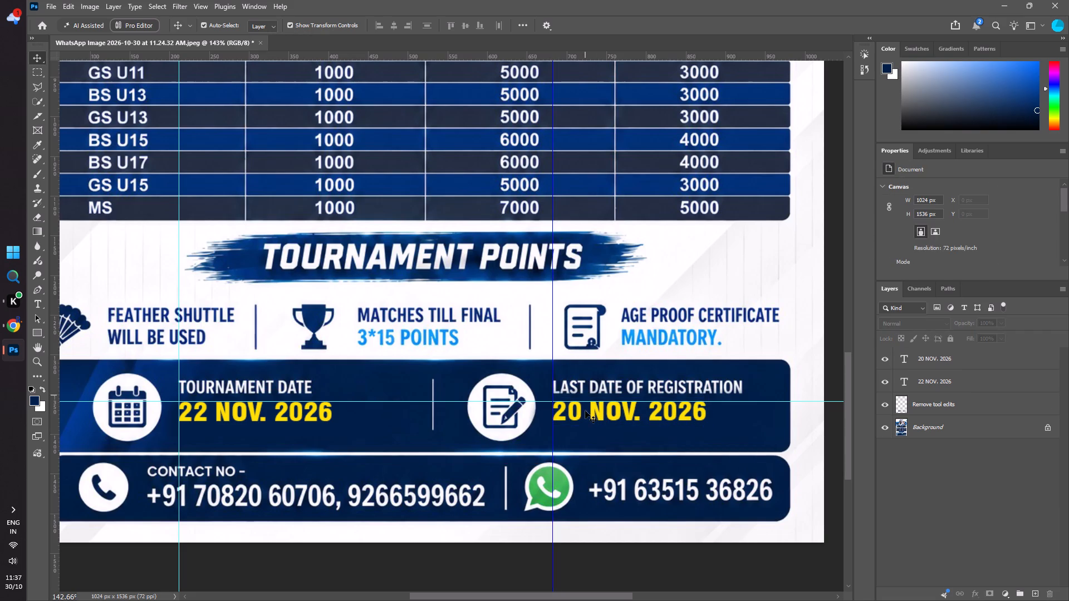
Remove the two vertical guides and the horizontal guide from the poster.
alt+scroll(585, 433, down, 5)
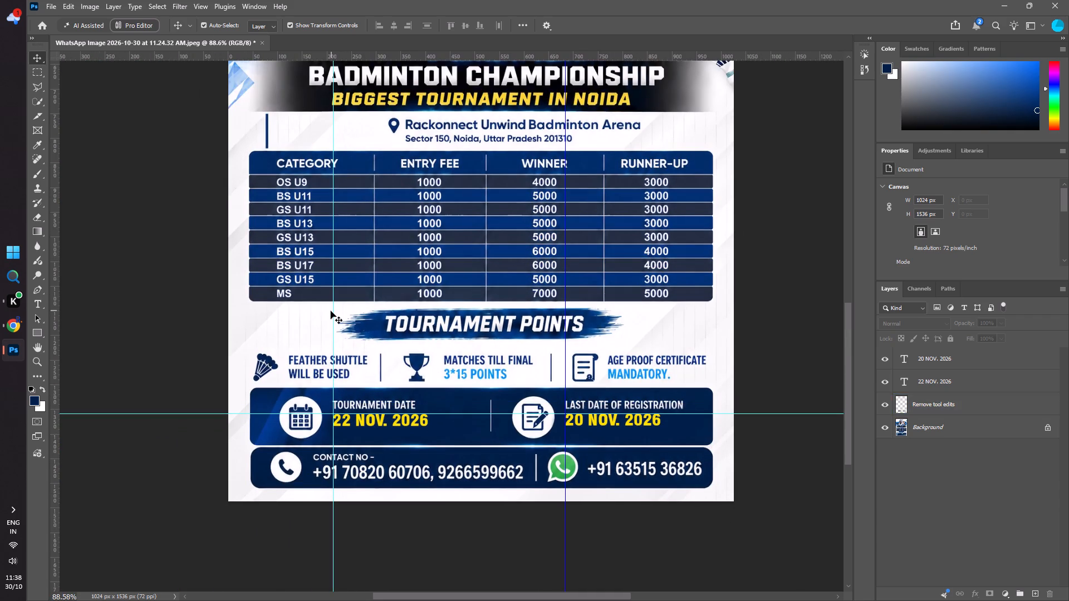
drag(334, 312, 0, 313)
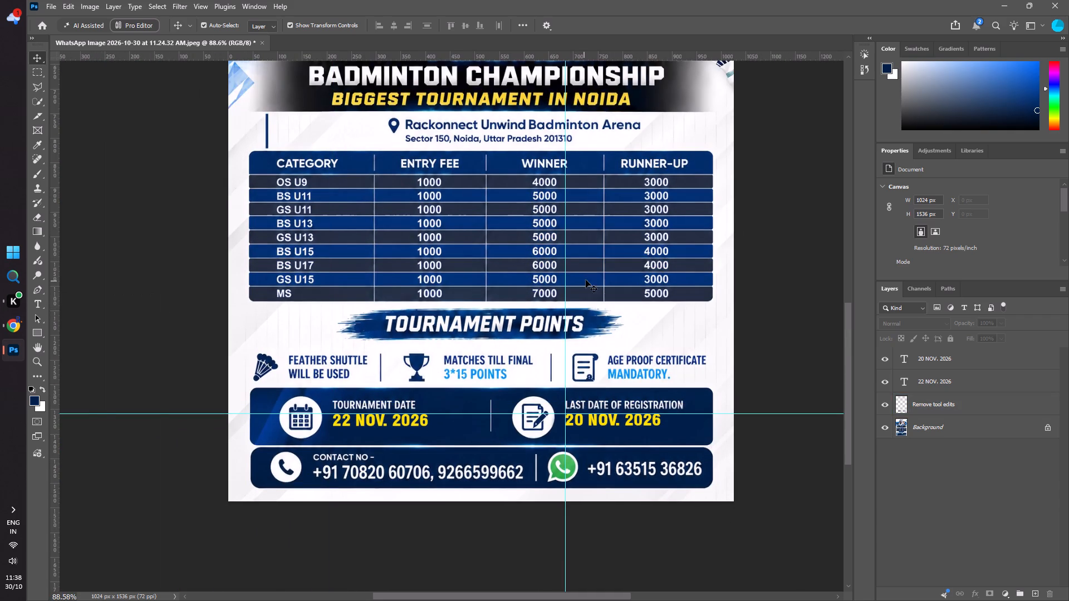
drag(565, 285, 0, 290)
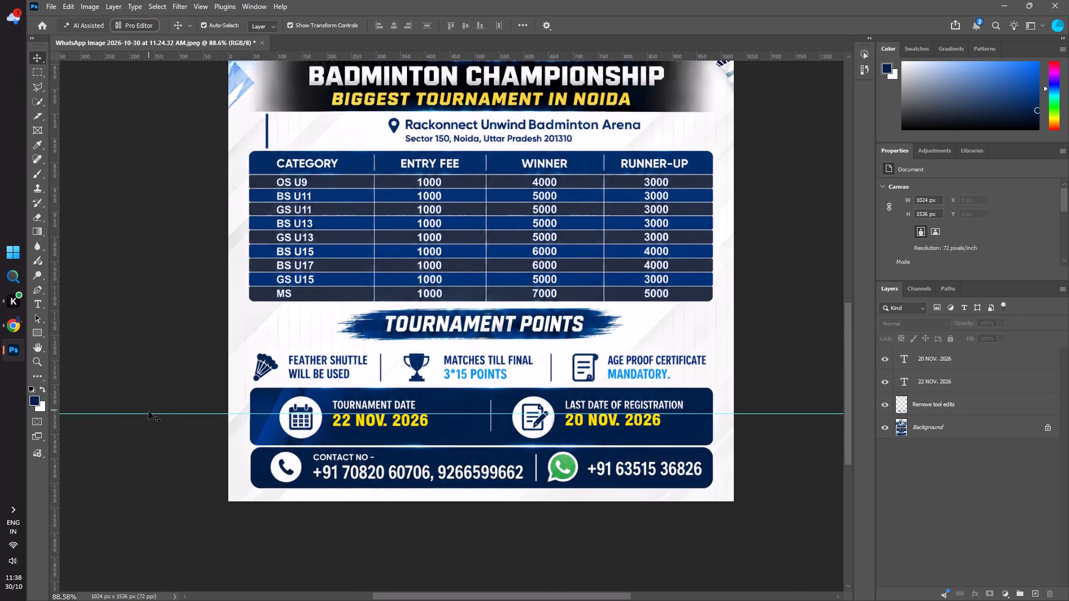
drag(149, 413, 296, 0)
Look over the whole poster, checking the aligned dates against the rest of the layout.
scroll(157, 353, up, 3)
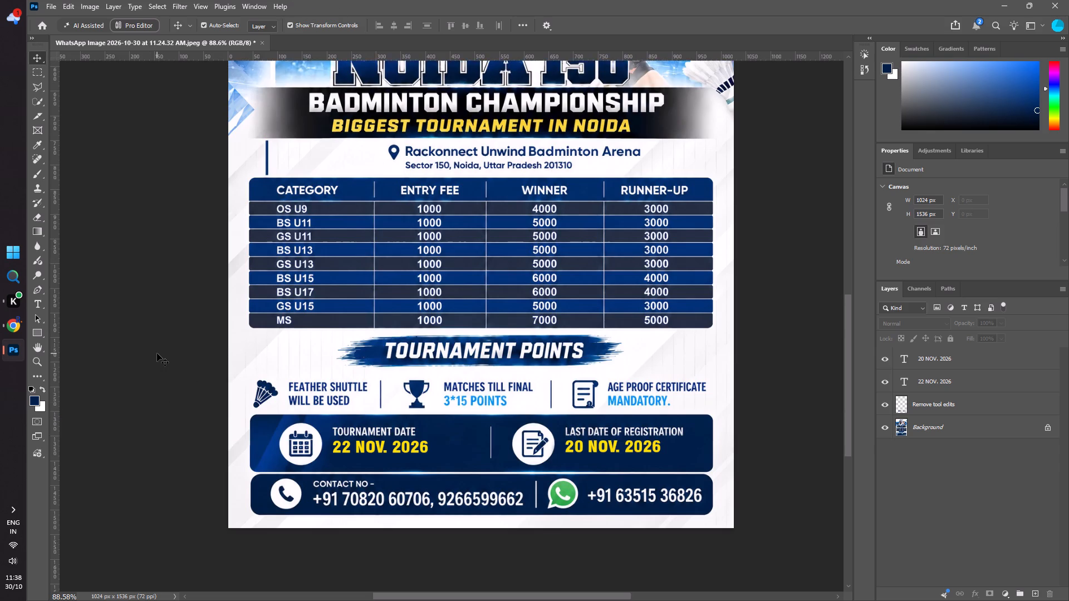
scroll(157, 353, up, 3)
alt+scroll(196, 393, down, 3)
scroll(207, 406, up, 9)
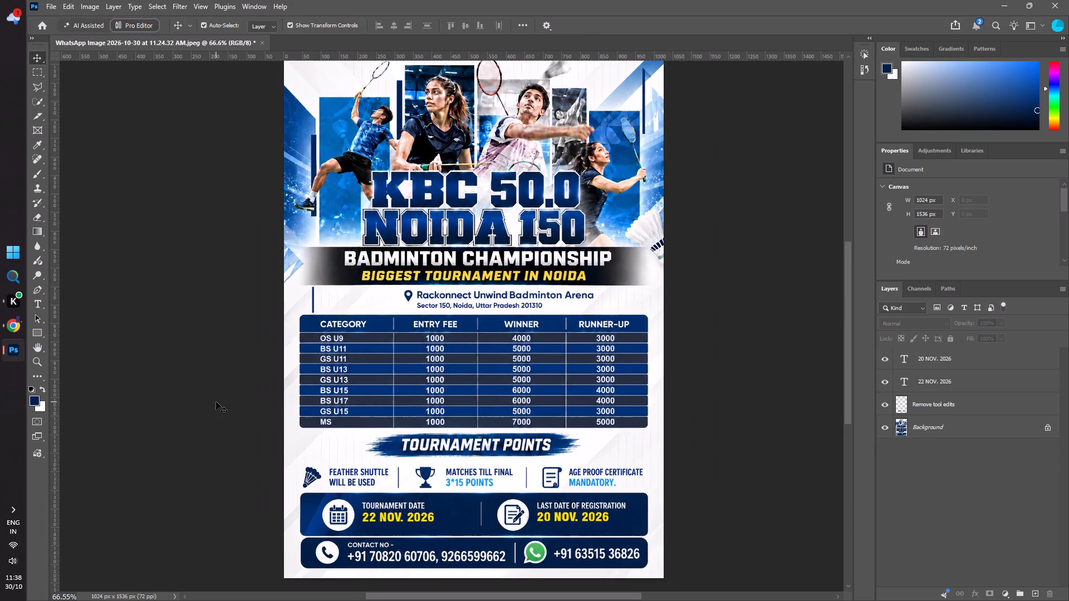
alt+scroll(216, 402, down, 2)
alt+scroll(246, 469, up, 2)
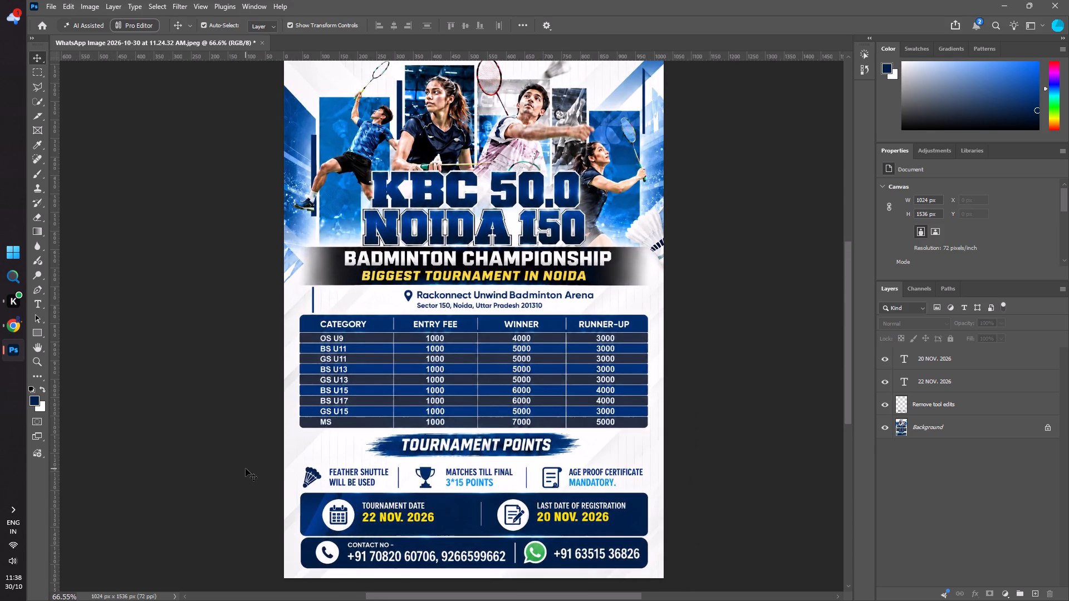
scroll(246, 452, down, 3)
scroll(246, 452, up, 2)
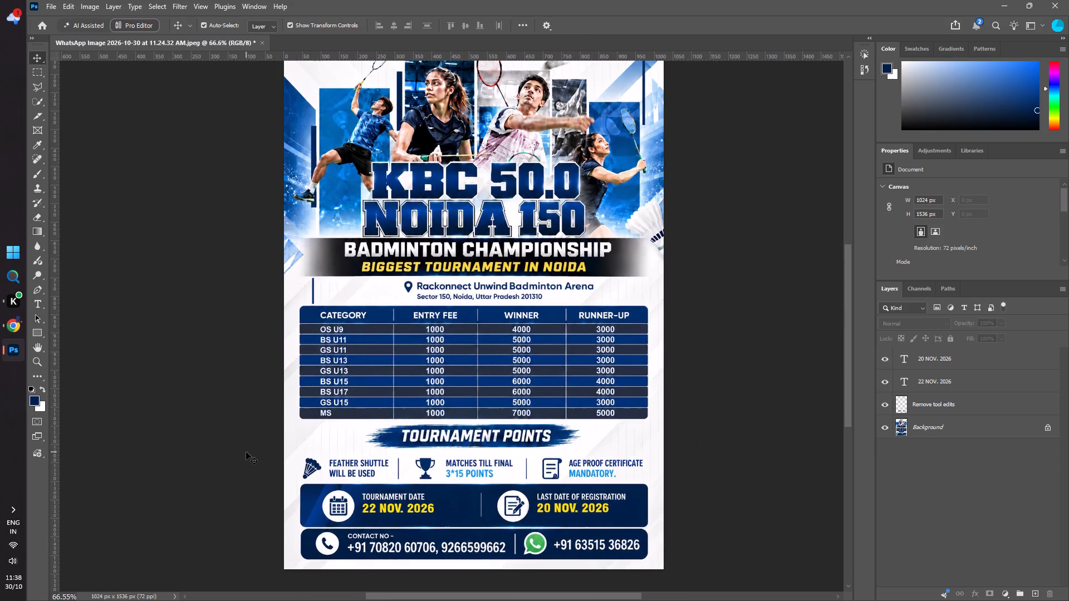
scroll(246, 452, up, 2)
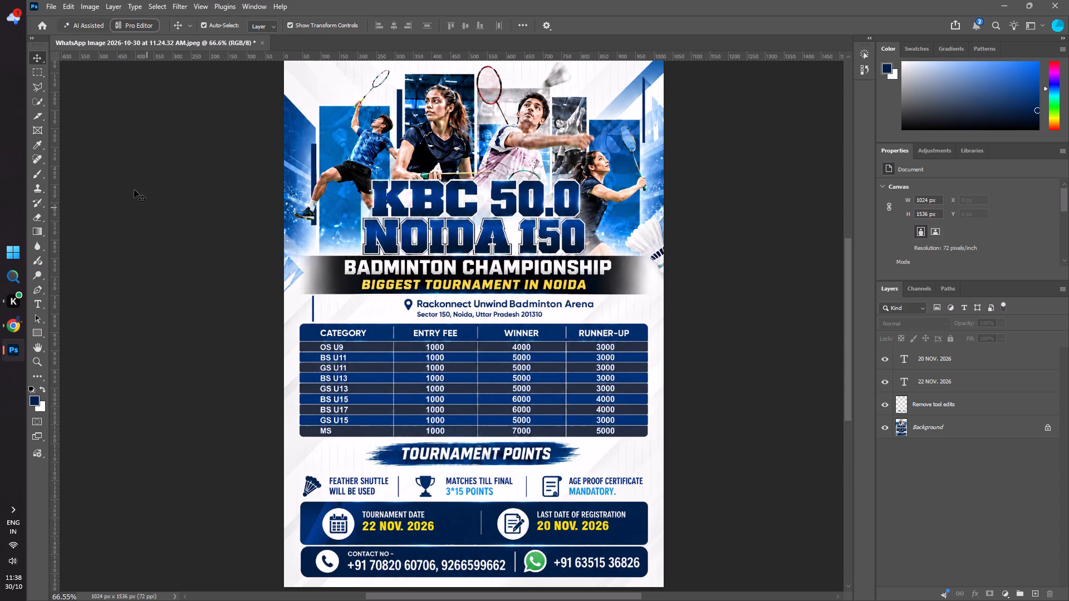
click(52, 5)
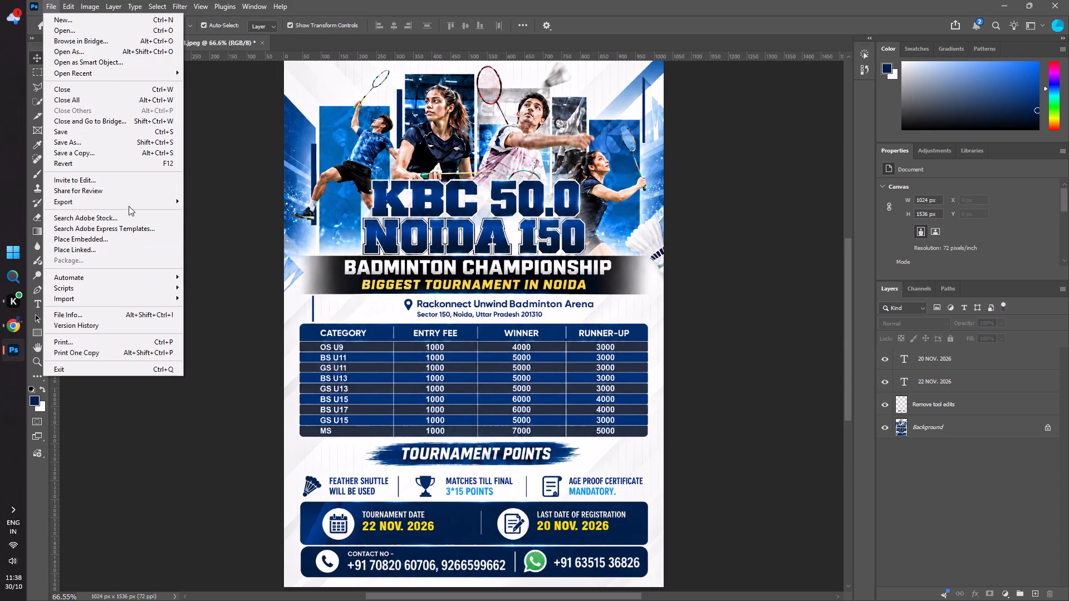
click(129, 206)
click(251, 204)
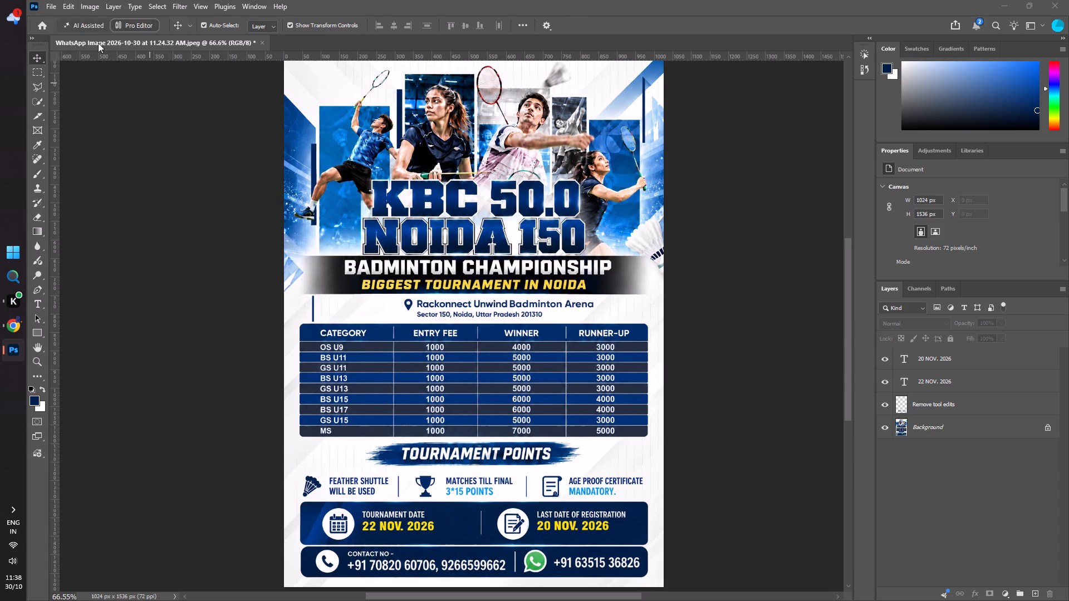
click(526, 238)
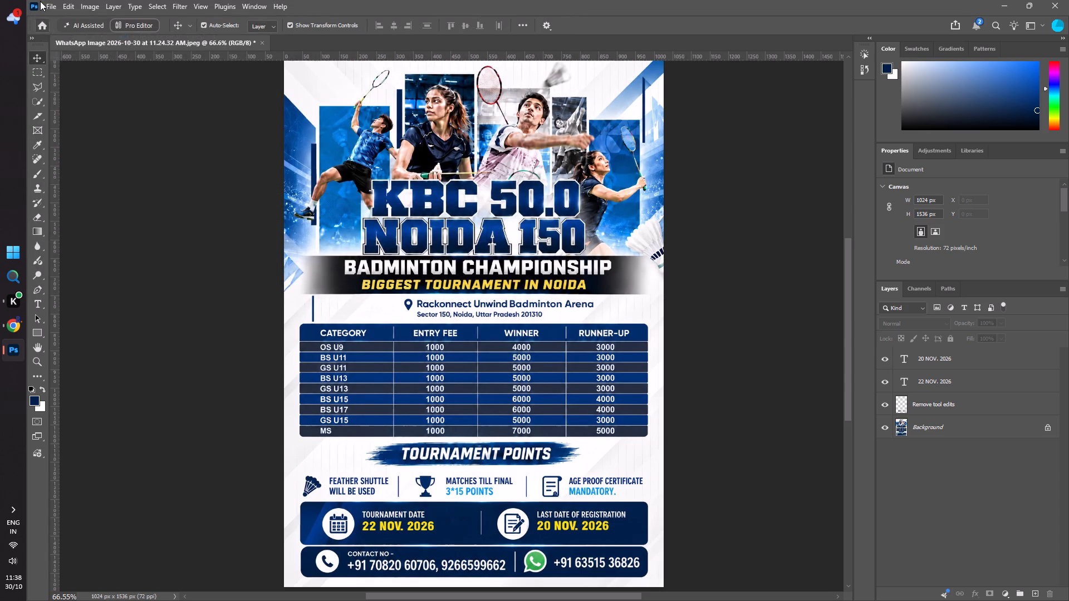
Export the poster with Export As as a JPG at 100% scale to the Desktop, named "PUNNET SIR".
click(46, 8)
click(150, 203)
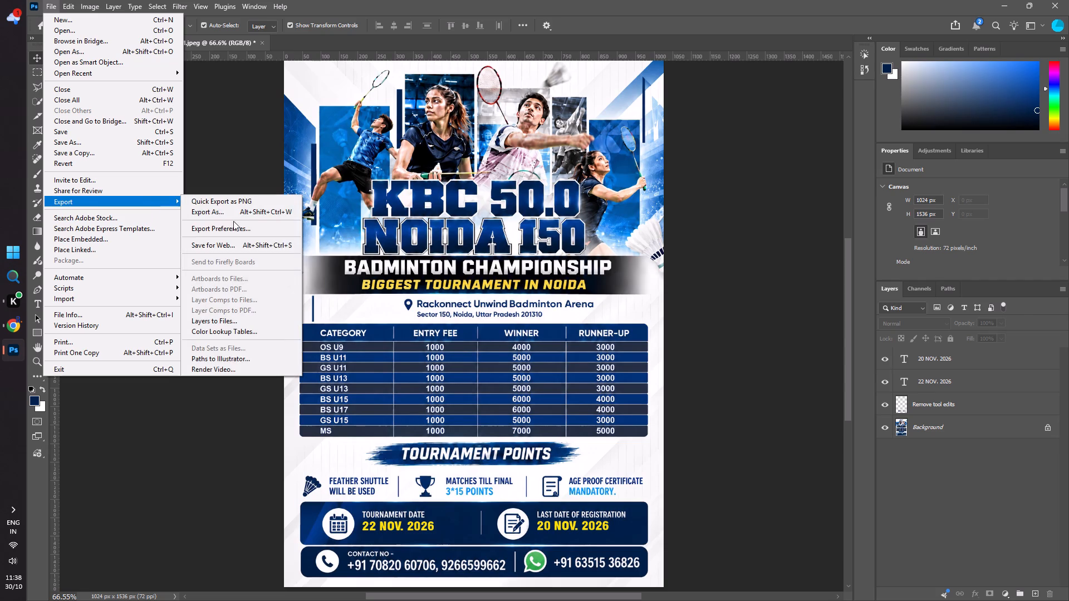
click(233, 211)
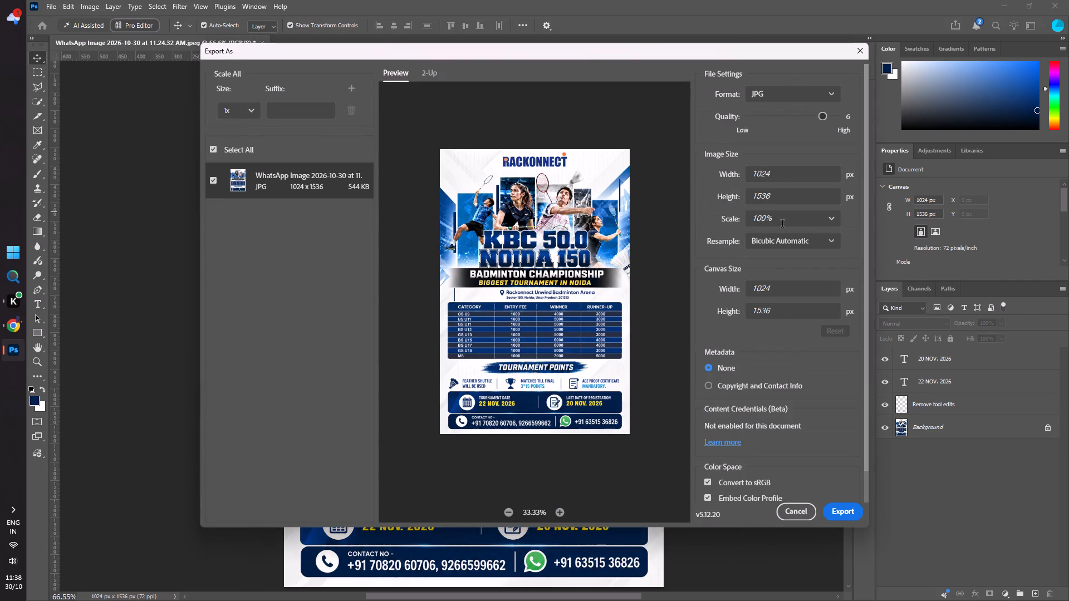
click(840, 515)
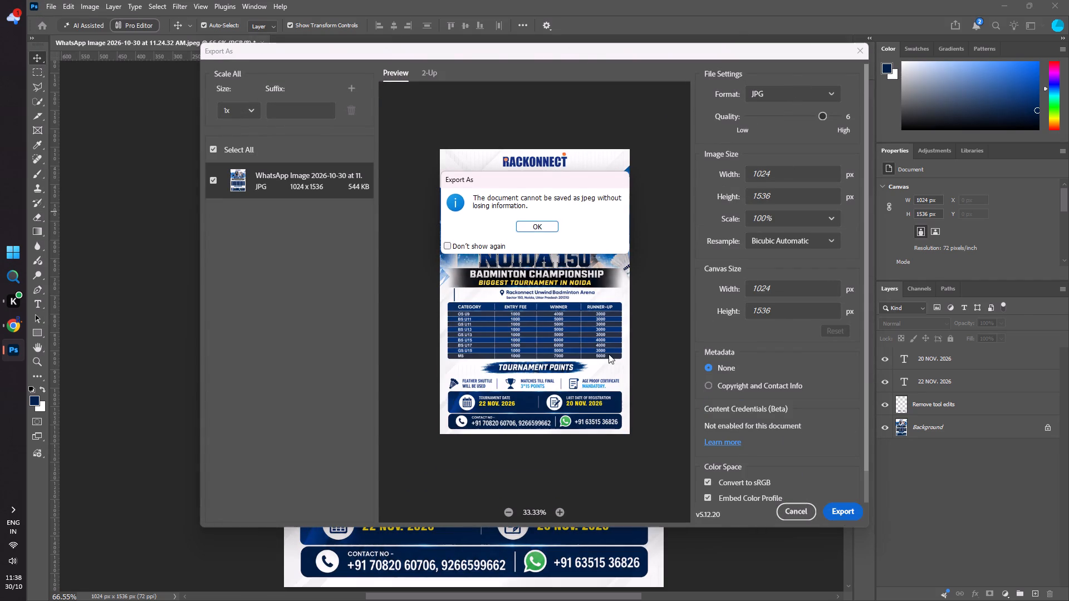
click(550, 223)
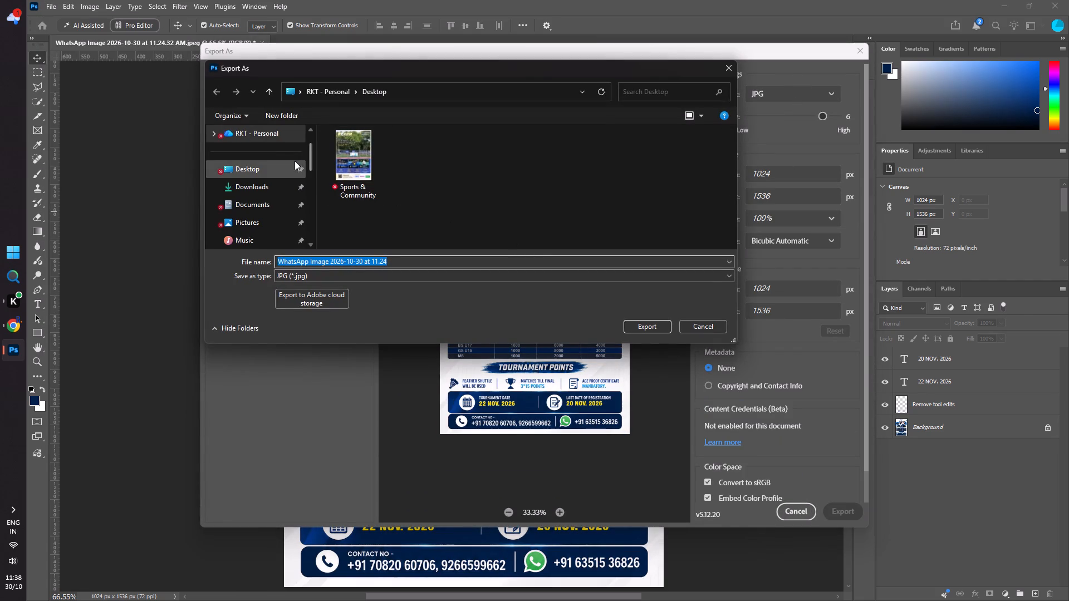
click(252, 173)
click(388, 259)
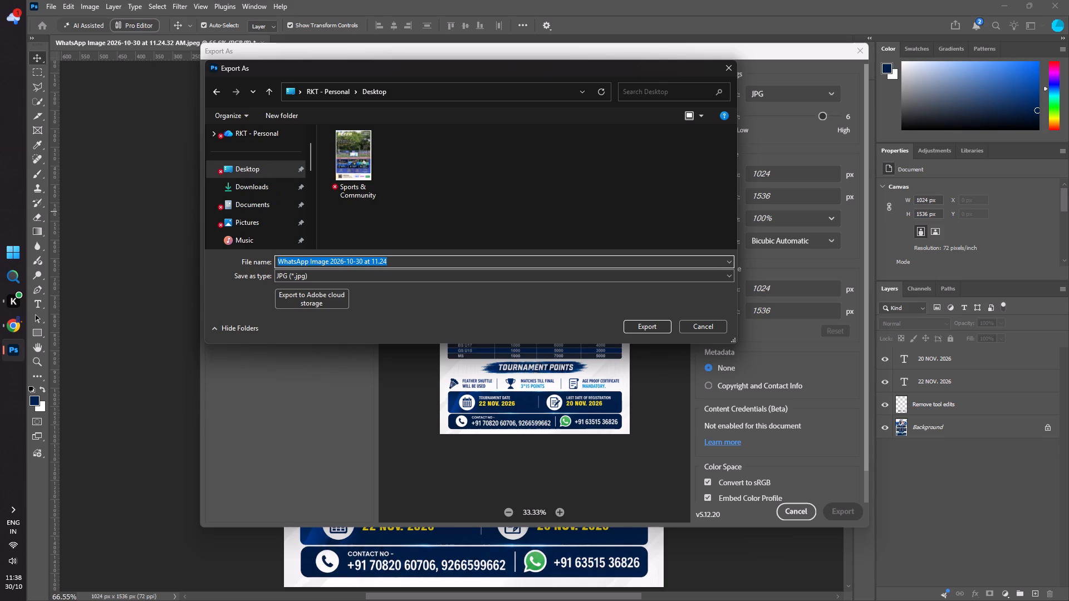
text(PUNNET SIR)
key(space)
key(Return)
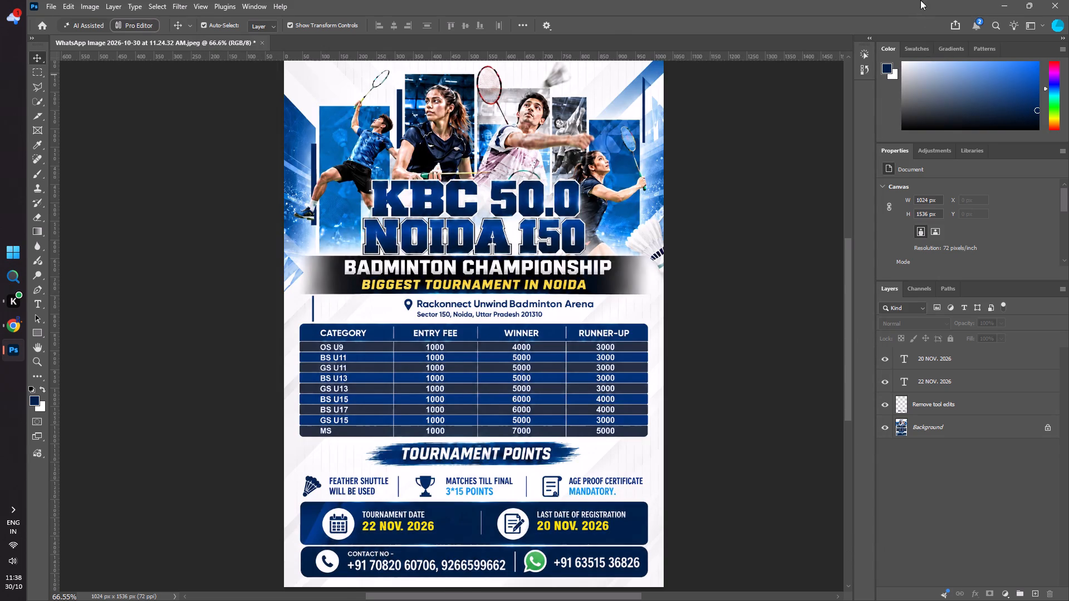
Switch from Photoshop to the KBC 52.0 Noida 150 design in the browser.
click(999, 3)
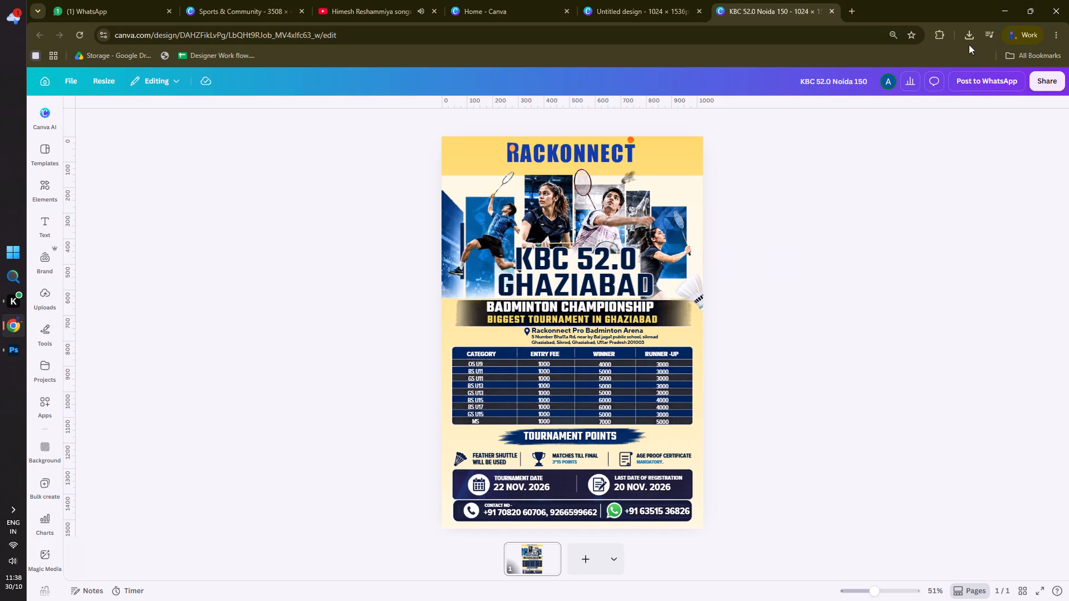
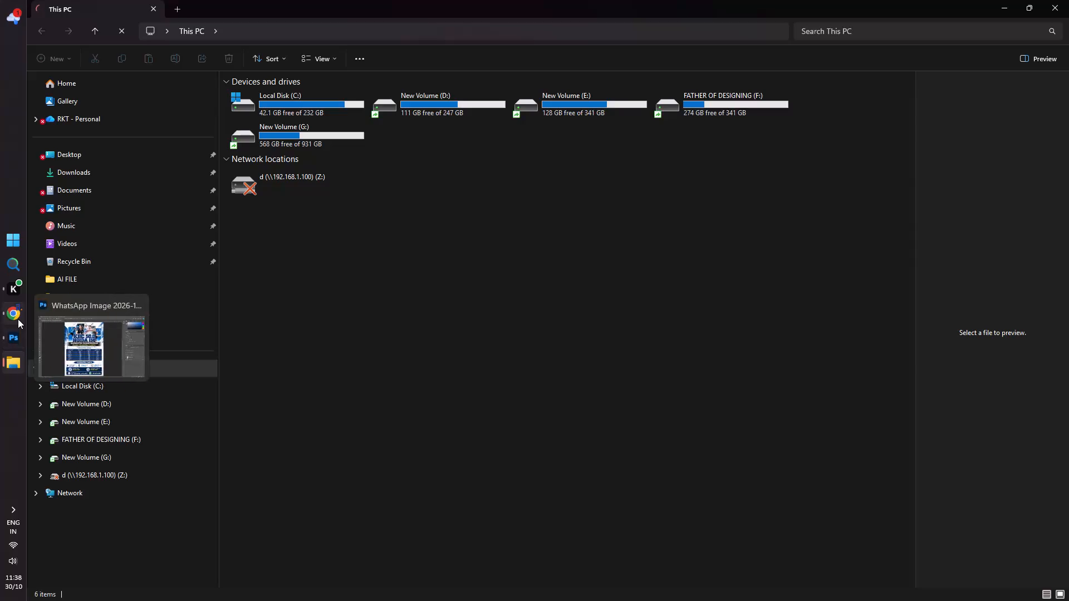
Switch from File Explorer to the KBC 52.0 Noida 150 design in the browser.
click(18, 319)
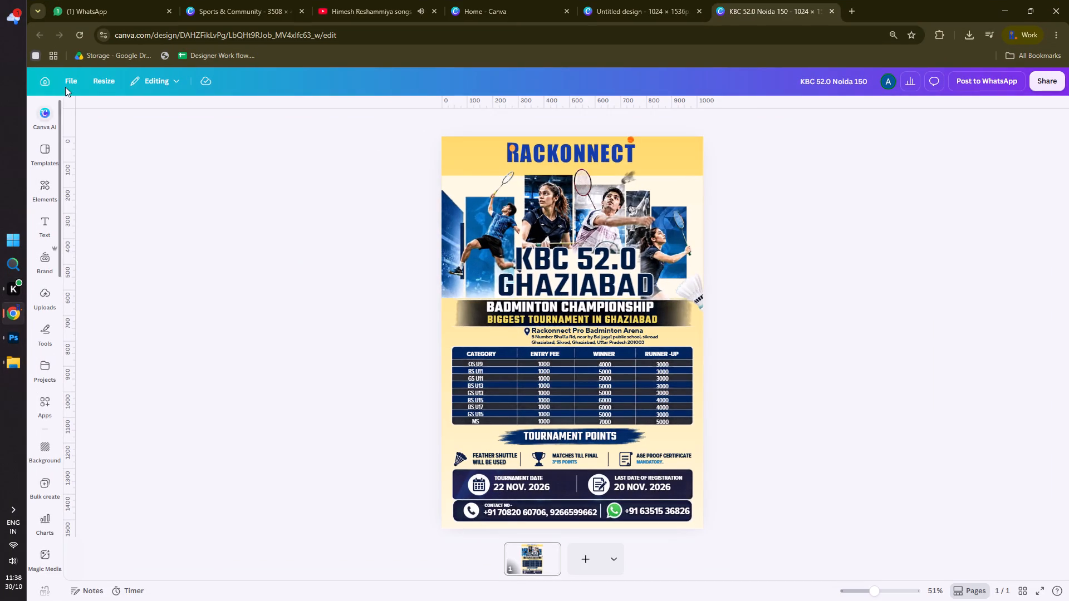